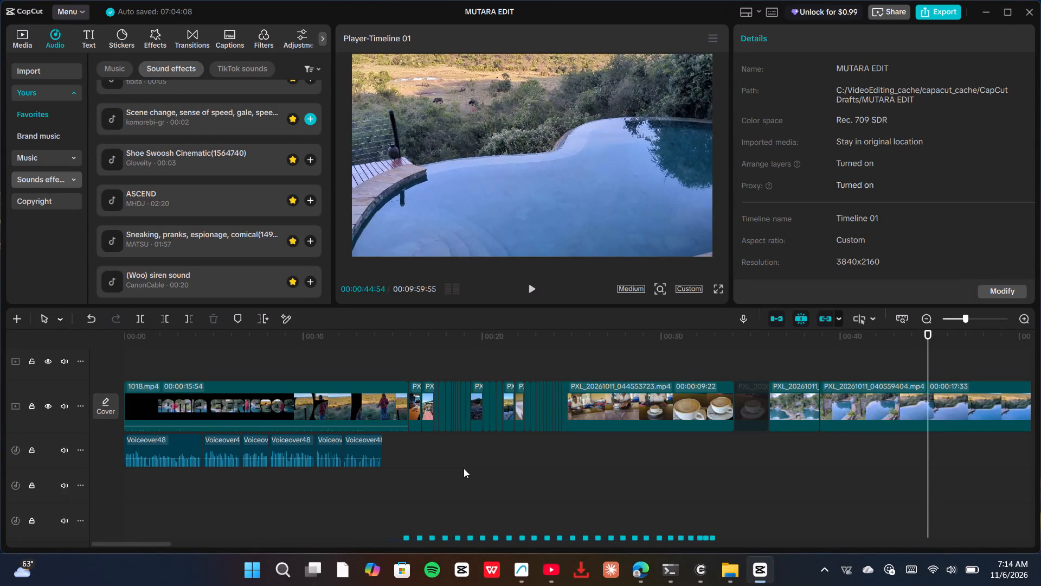
Review the main-track footage from the pool shot at about 00:44 through the stone footpath clips around 02:20.
{"action": "left_click", "coordinate": [531, 289]}
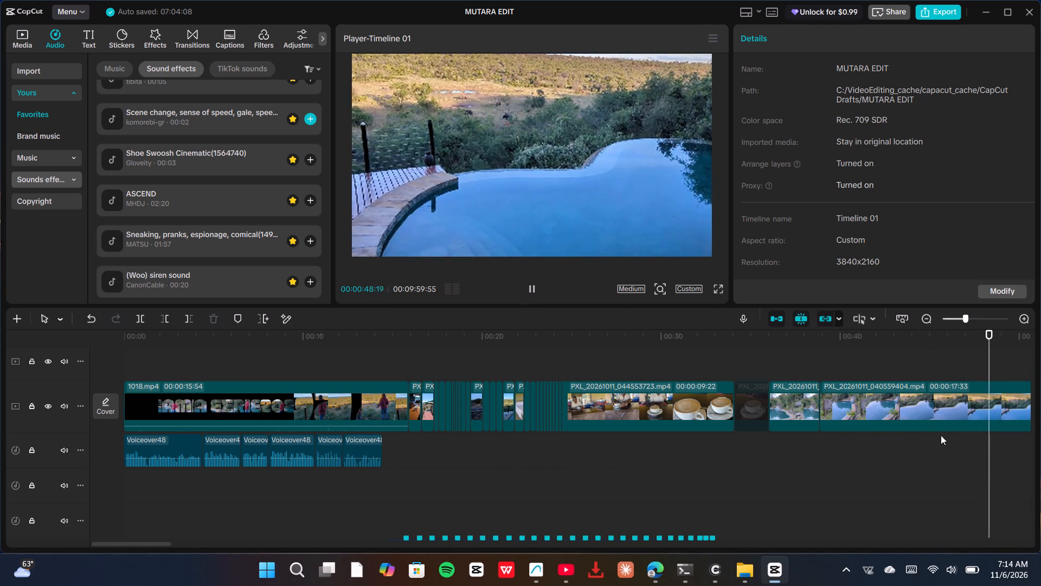
{"action": "scroll", "coordinate": [834, 476], "scroll_direction": "down", "scroll_amount": 7, "text": "ctrl"}
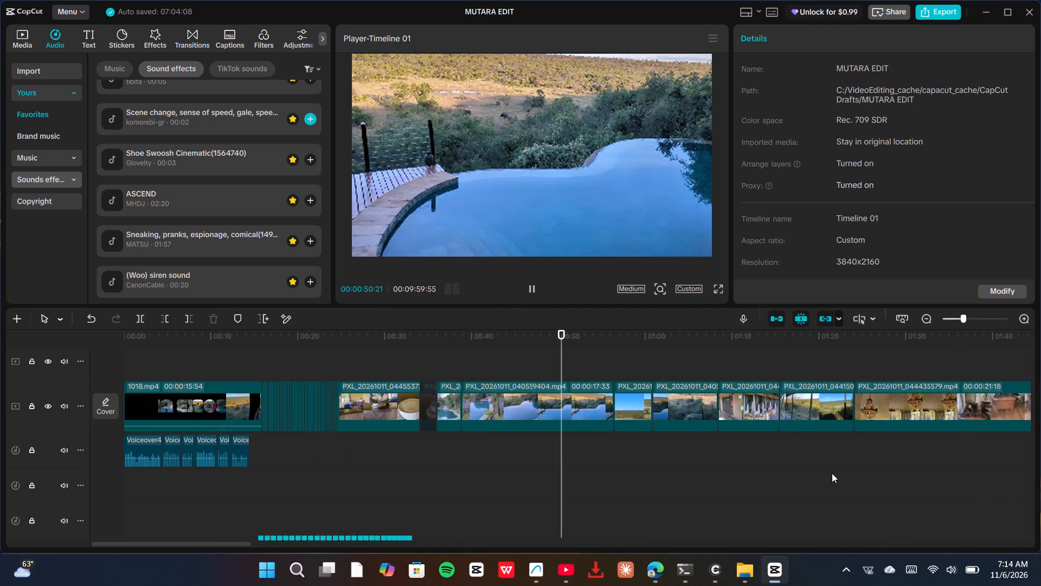
{"action": "scroll", "coordinate": [832, 473], "scroll_direction": "down", "scroll_amount": 2, "text": "ctrl"}
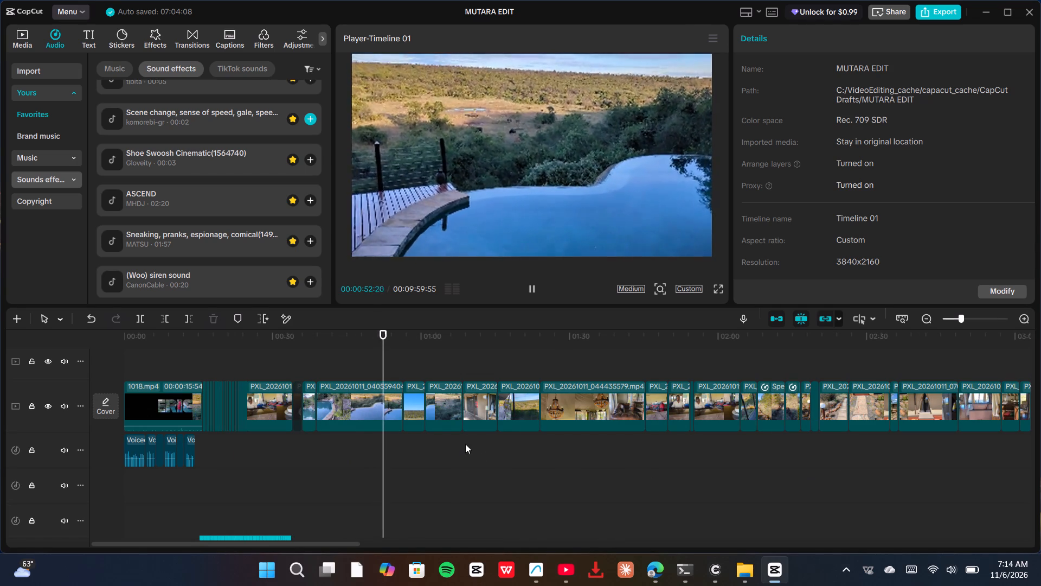
{"action": "left_click", "coordinate": [465, 444]}
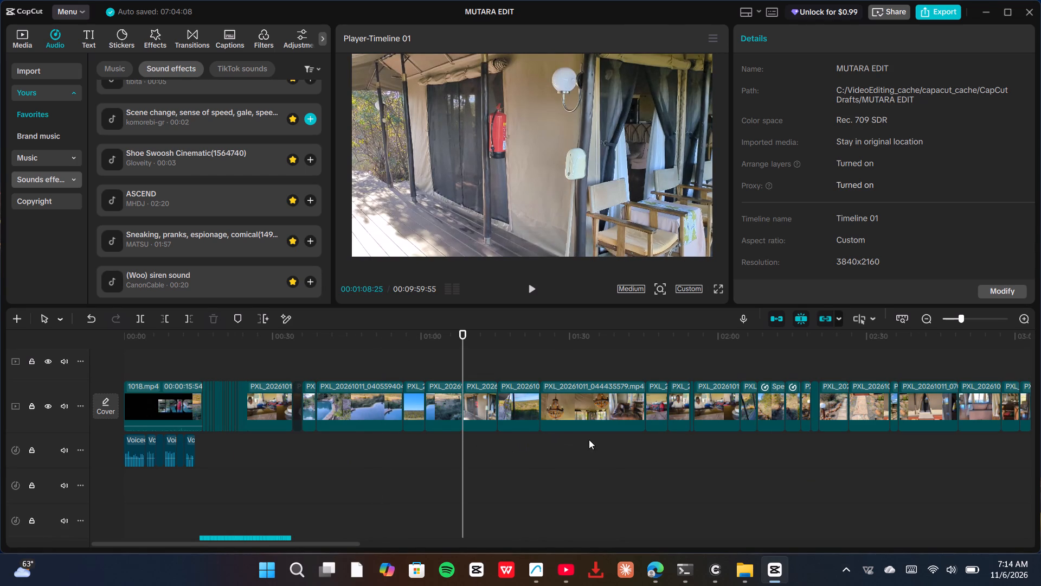
{"action": "left_click", "coordinate": [639, 445]}
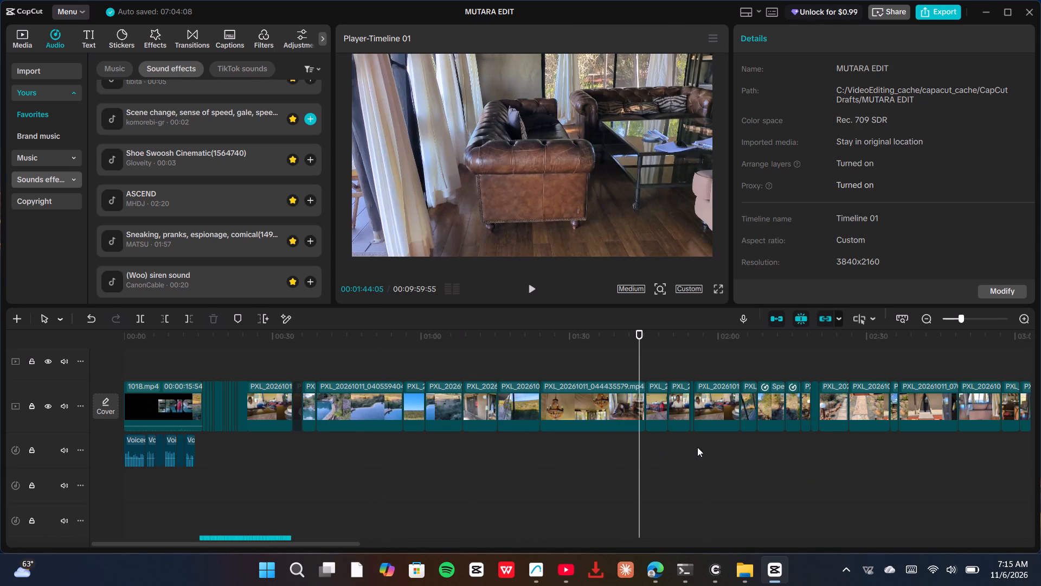
{"action": "left_click", "coordinate": [698, 447]}
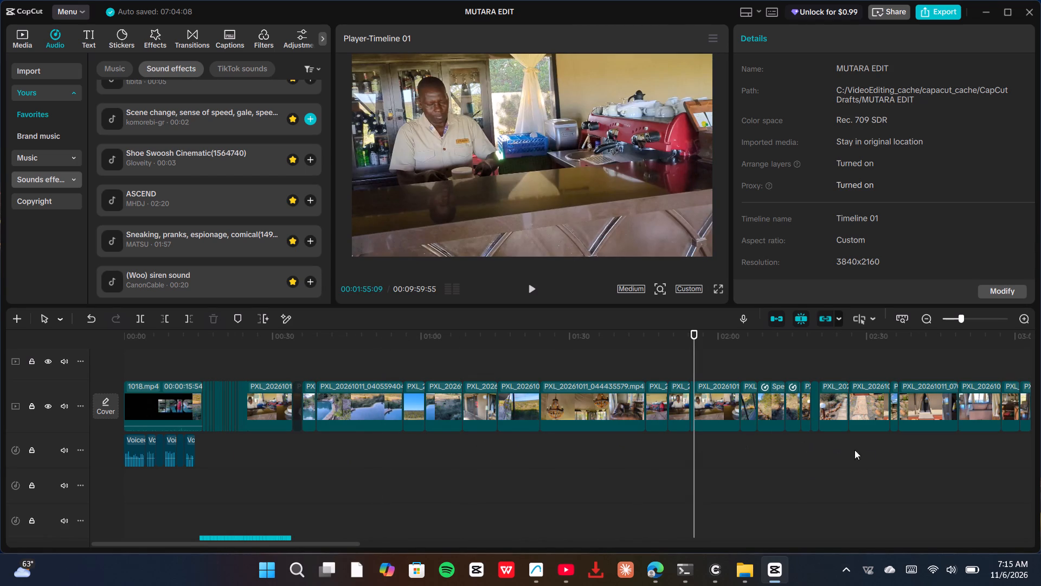
{"action": "left_click", "coordinate": [847, 450]}
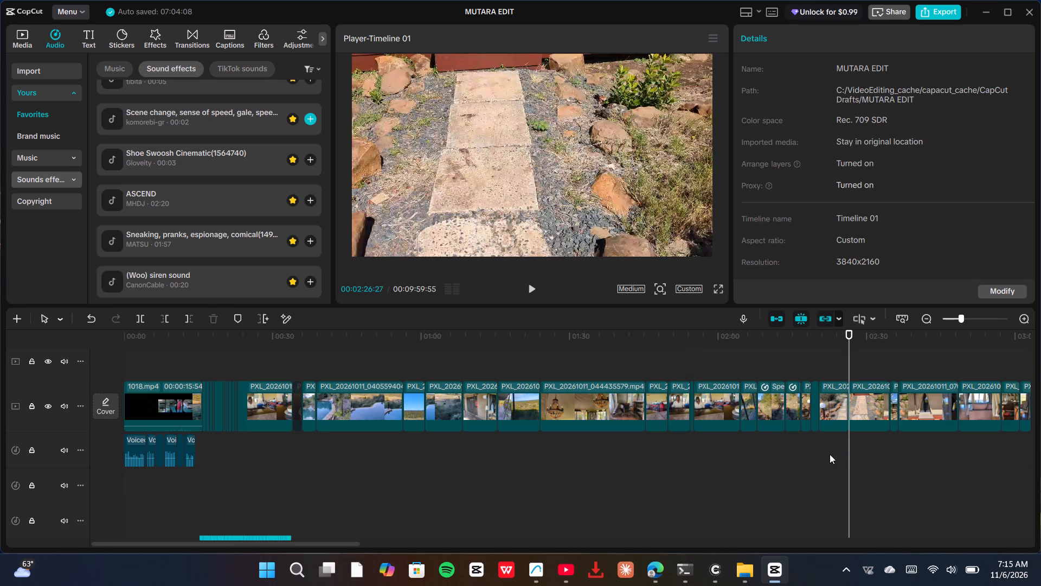
{"action": "left_click", "coordinate": [816, 457]}
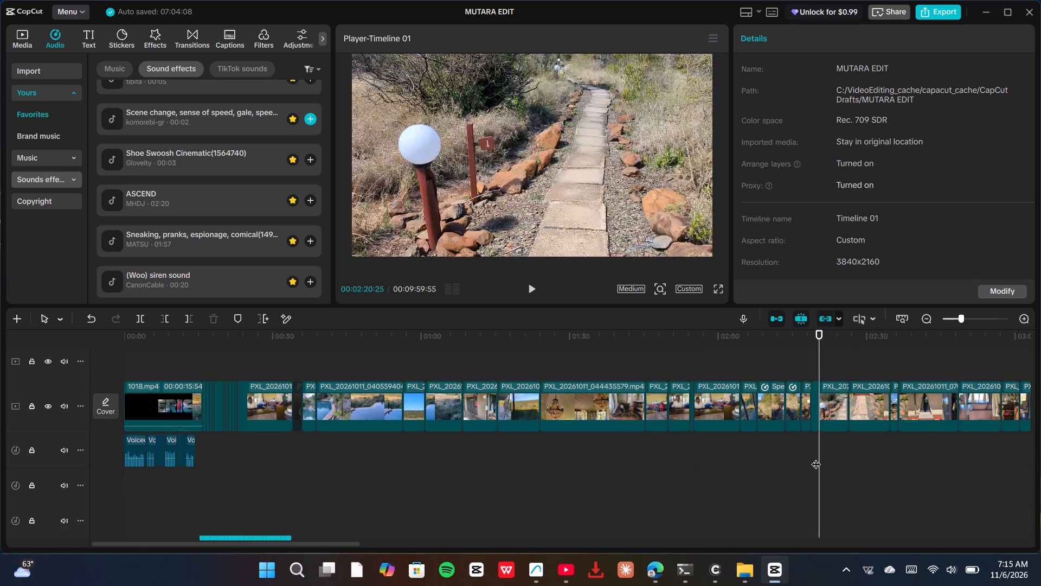
{"action": "left_click", "coordinate": [532, 290]}
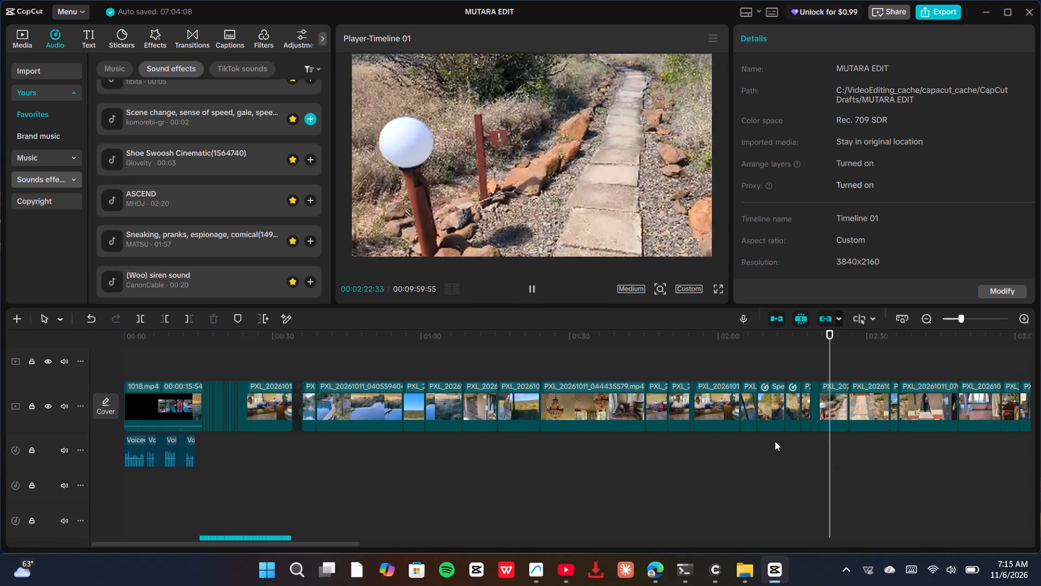
{"action": "left_click", "coordinate": [763, 445]}
{"action": "left_click", "coordinate": [531, 288]}
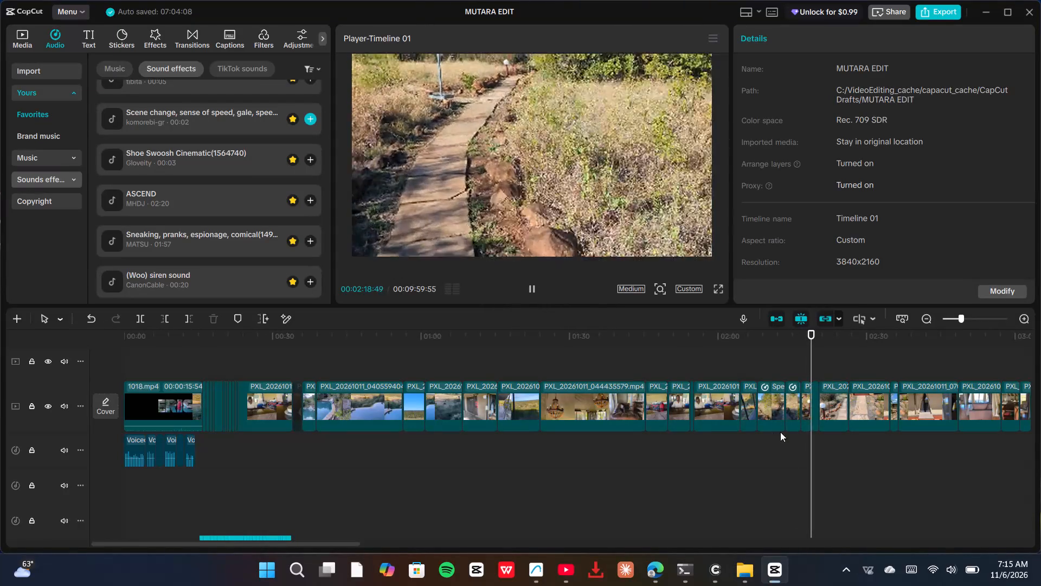
Delete the two adjacent speed-adjusted clips between about 02:08 and 02:17 on the main track.
{"action": "left_click", "coordinate": [791, 423]}
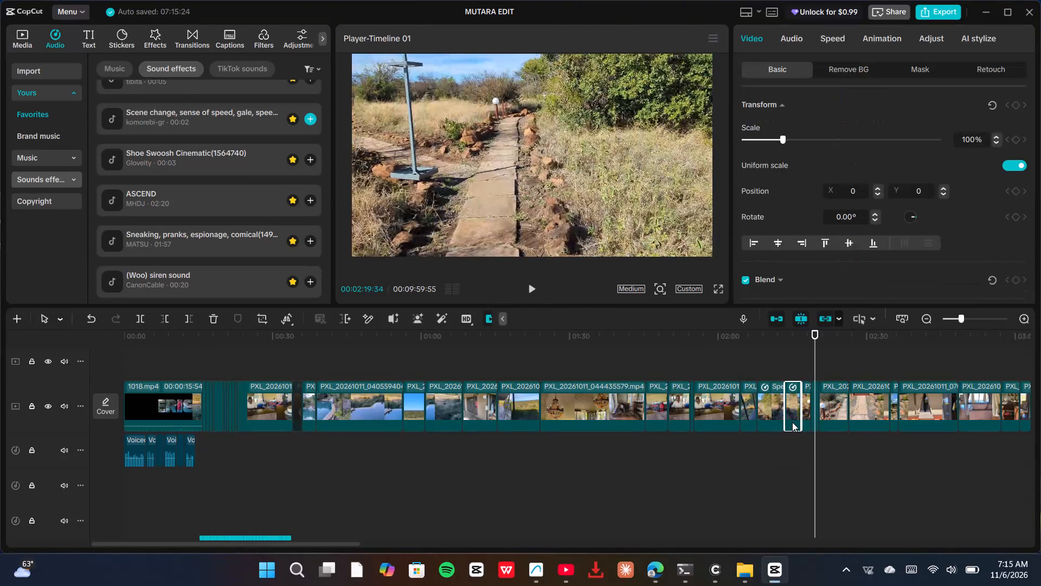
{"action": "key", "text": "Delete"}
{"action": "left_click", "coordinate": [766, 422]}
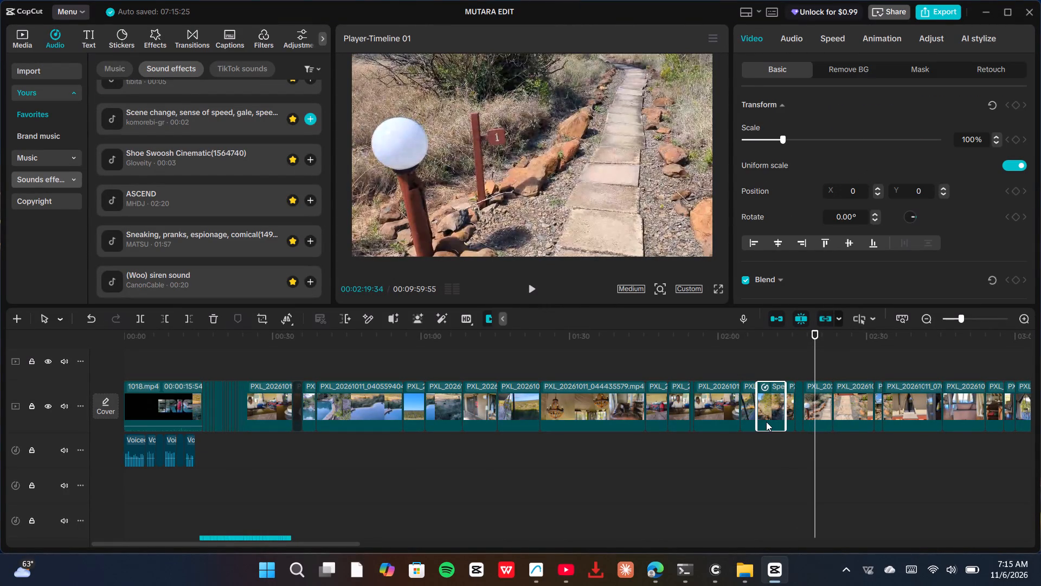
{"action": "key", "text": "Delete"}
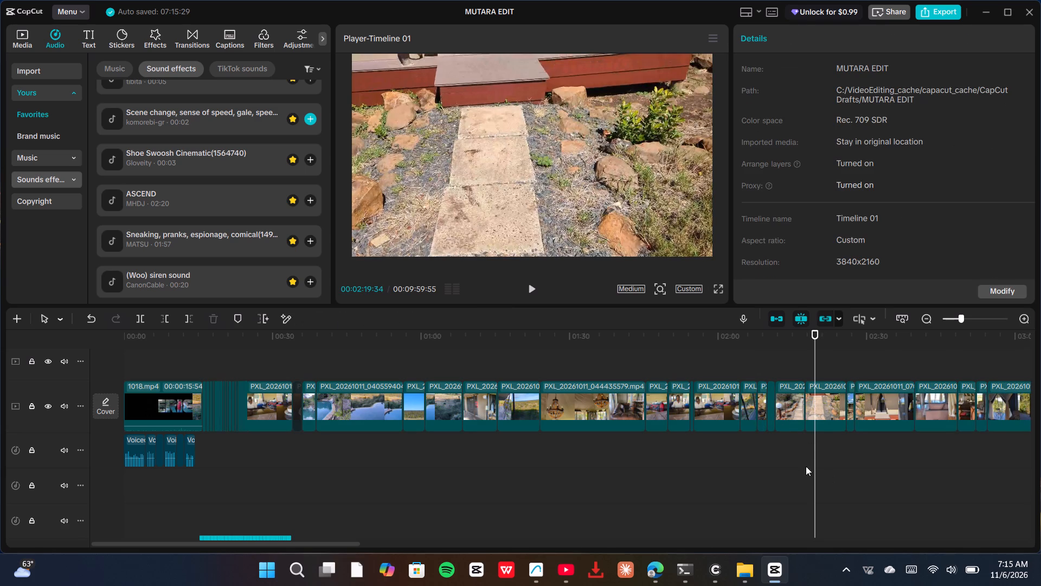
Play back the footpath and tent clips from about 02:10 to 02:26 to check the sequence after the deletions.
{"action": "left_click", "coordinate": [791, 406]}
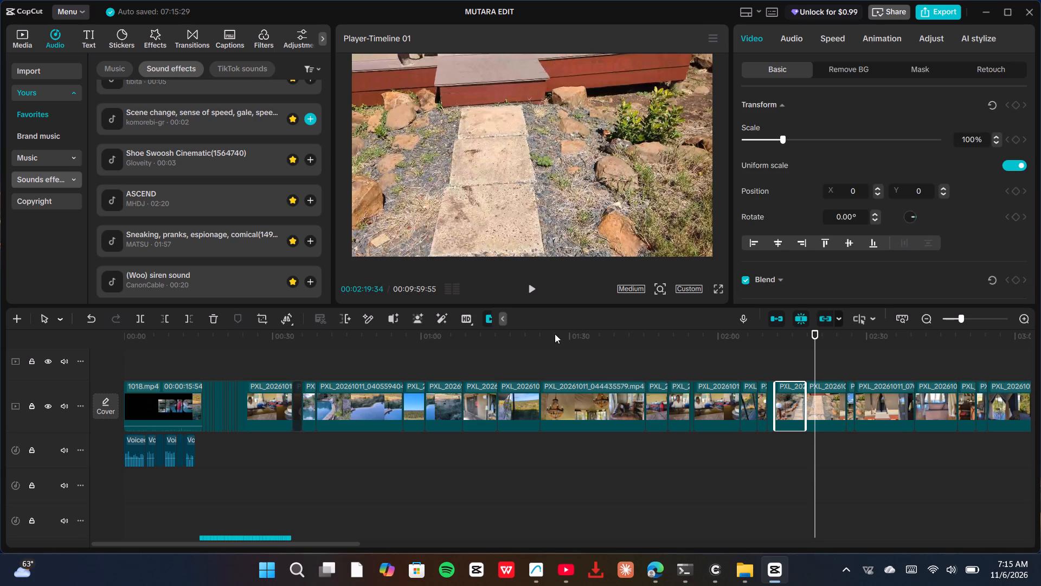
{"action": "left_click", "coordinate": [777, 461]}
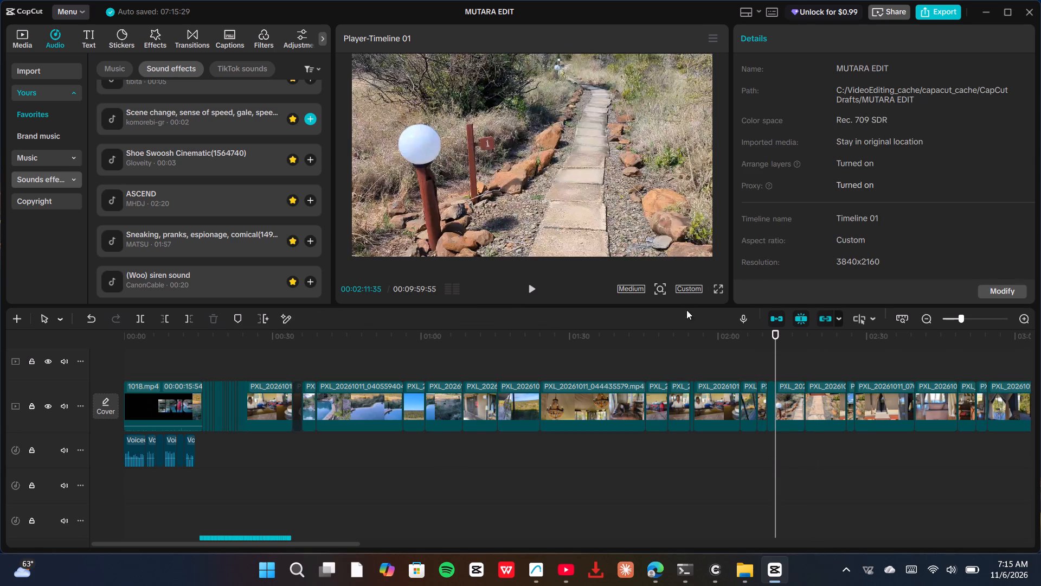
{"action": "left_click", "coordinate": [533, 284]}
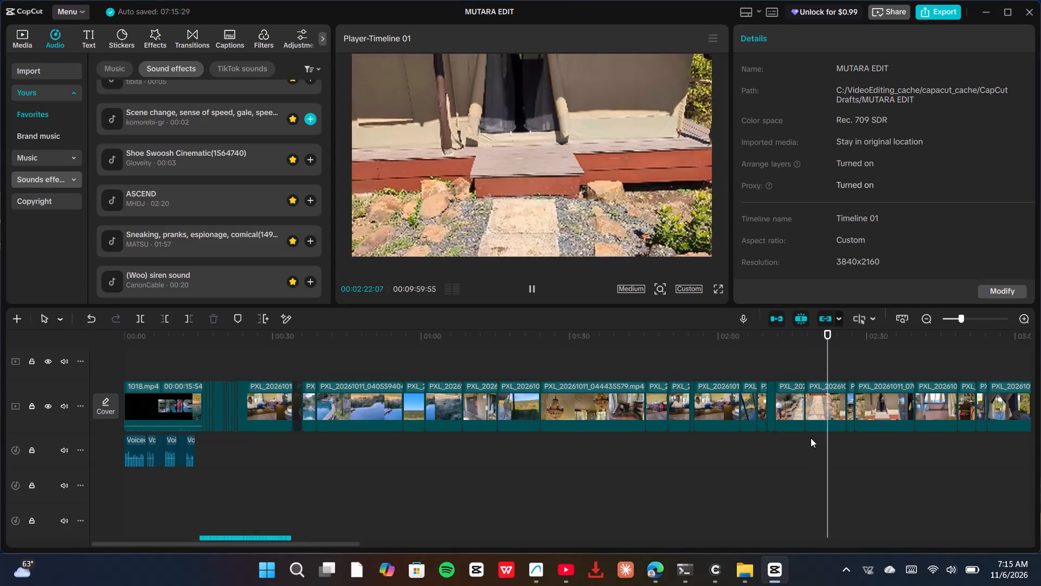
{"action": "scroll", "coordinate": [811, 436], "scroll_direction": "up", "scroll_amount": 3}
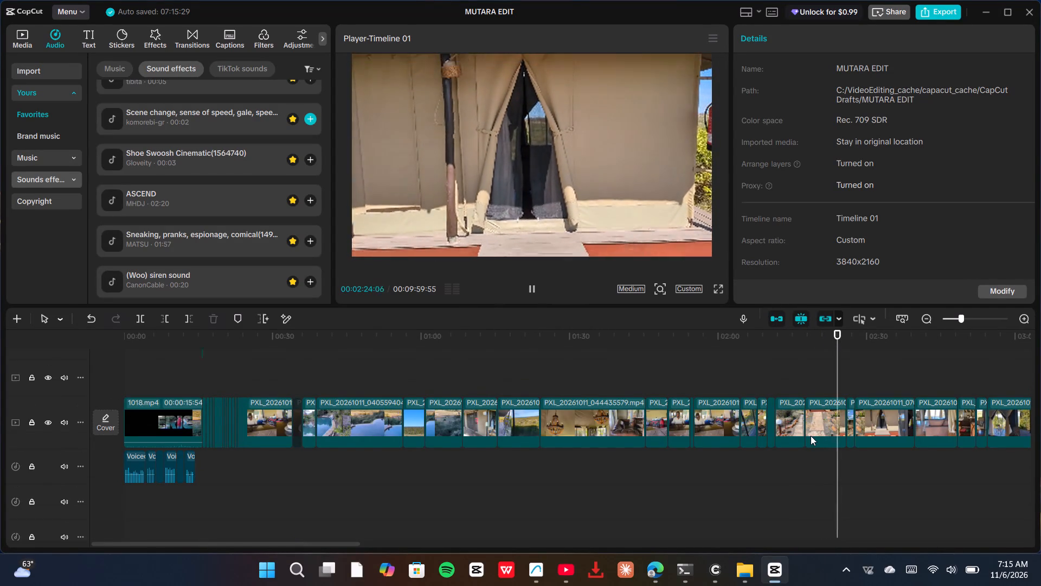
{"action": "scroll", "coordinate": [811, 436], "scroll_direction": "up", "scroll_amount": 15}
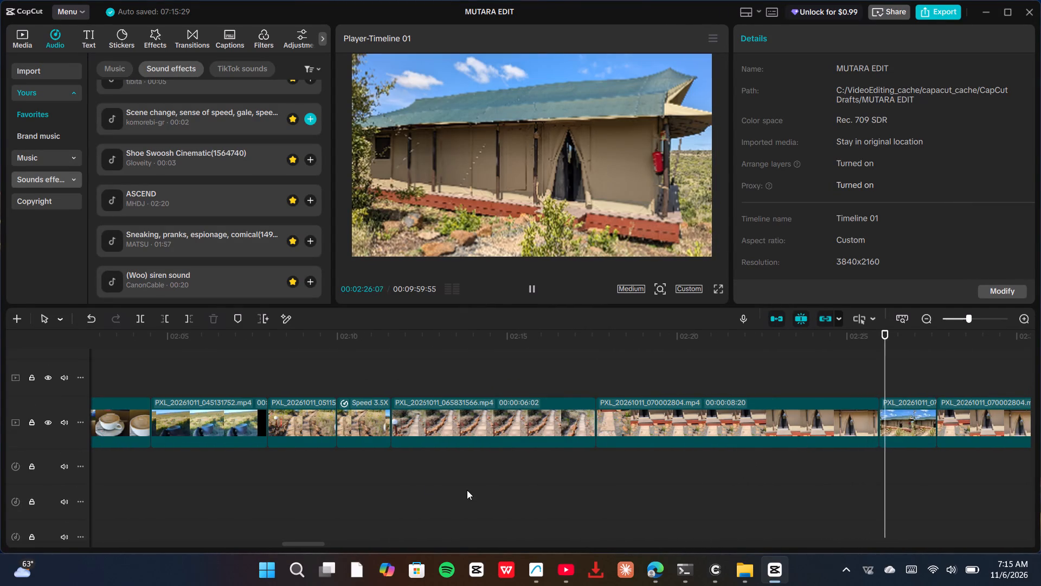
{"action": "left_click", "coordinate": [412, 471]}
{"action": "left_click", "coordinate": [349, 466]}
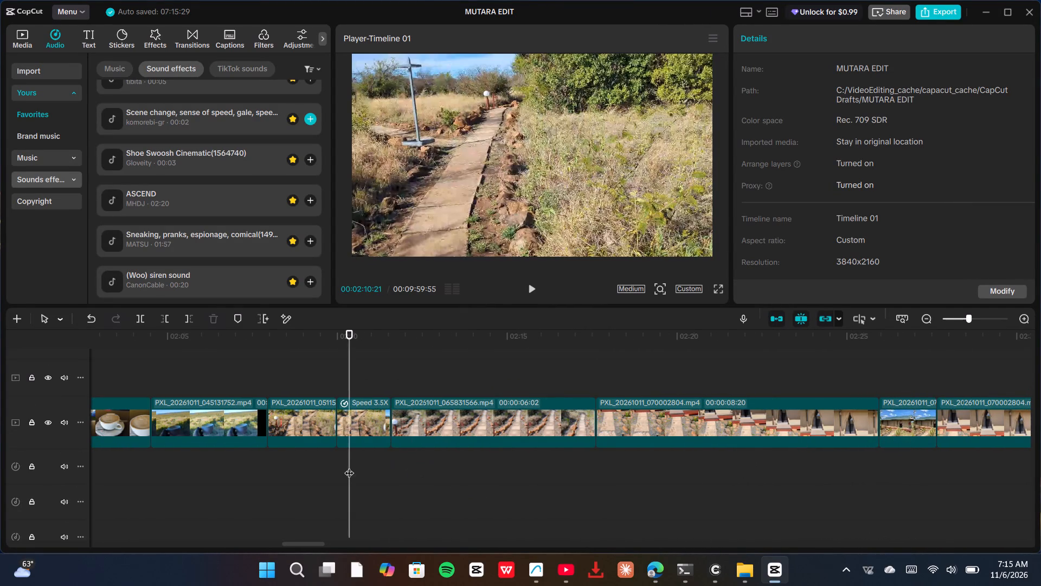
Split clip PXL_20261011_065831566.mp4 at 02:17:20, on its last forward-view footpath frame, and delete the short piece after the cut.
{"action": "left_click", "coordinate": [574, 468]}
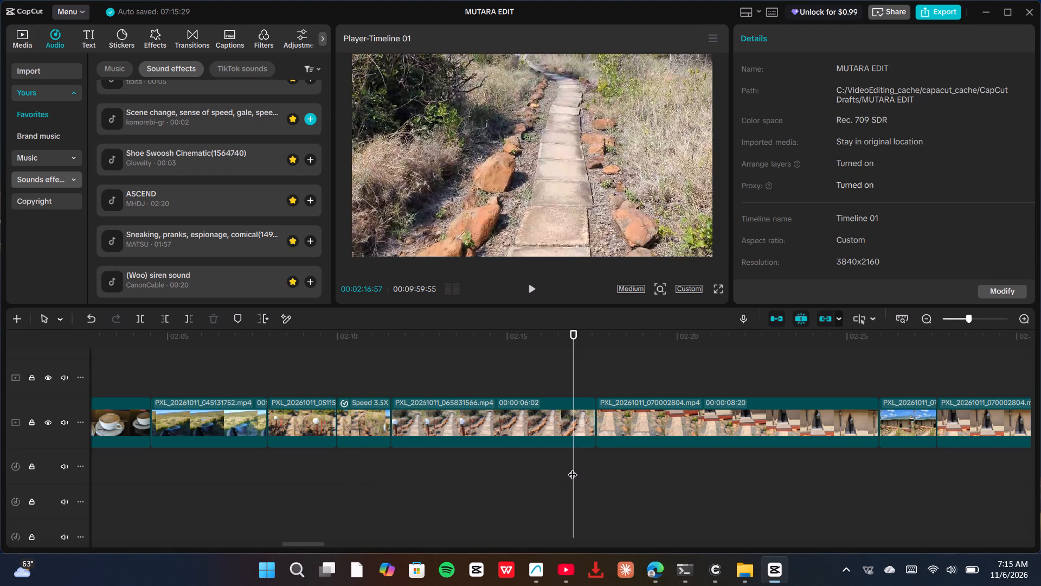
{"action": "key", "text": "space"}
{"action": "key", "text": "space"}
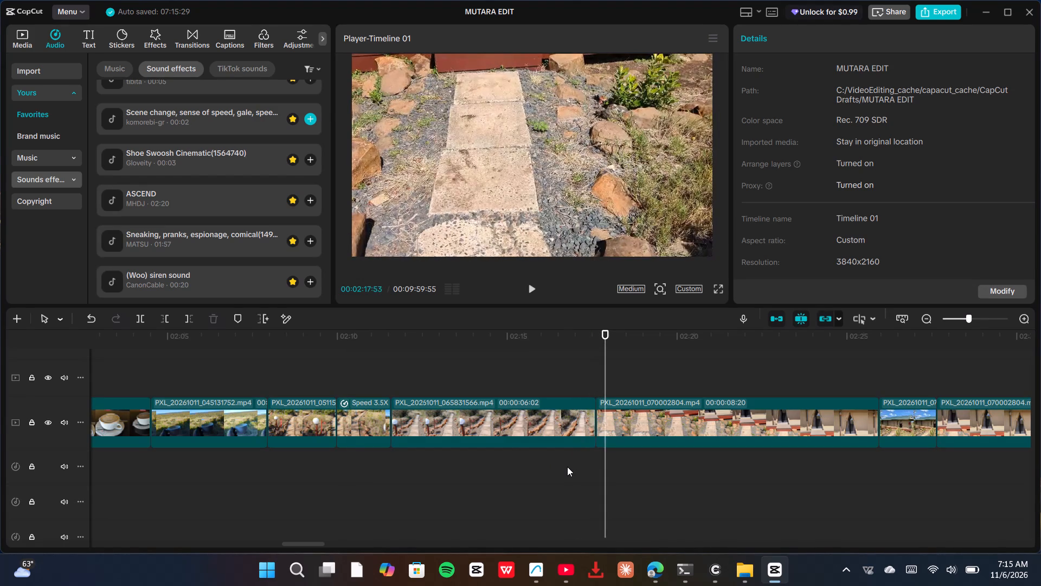
{"action": "key", "text": "Left"}
{"action": "key", "text": "Left"}
{"action": "key", "text": "Left"}
{"action": "key", "text": "Left"}
{"action": "key", "text": "Left"}
{"action": "key", "text": "Left"}
{"action": "key", "text": "Left"}
{"action": "key", "text": "Left"}
{"action": "key", "text": "Left"}
{"action": "key", "text": "Left"}
{"action": "key", "text": "Left"}
{"action": "key", "text": "Left"}
{"action": "key", "text": "Left"}
{"action": "key", "text": "Left"}
{"action": "key", "text": "Left"}
{"action": "key", "text": "Left"}
{"action": "key", "text": "Left"}
{"action": "key", "text": "Left"}
{"action": "key", "text": "Left"}
{"action": "key", "text": "Left"}
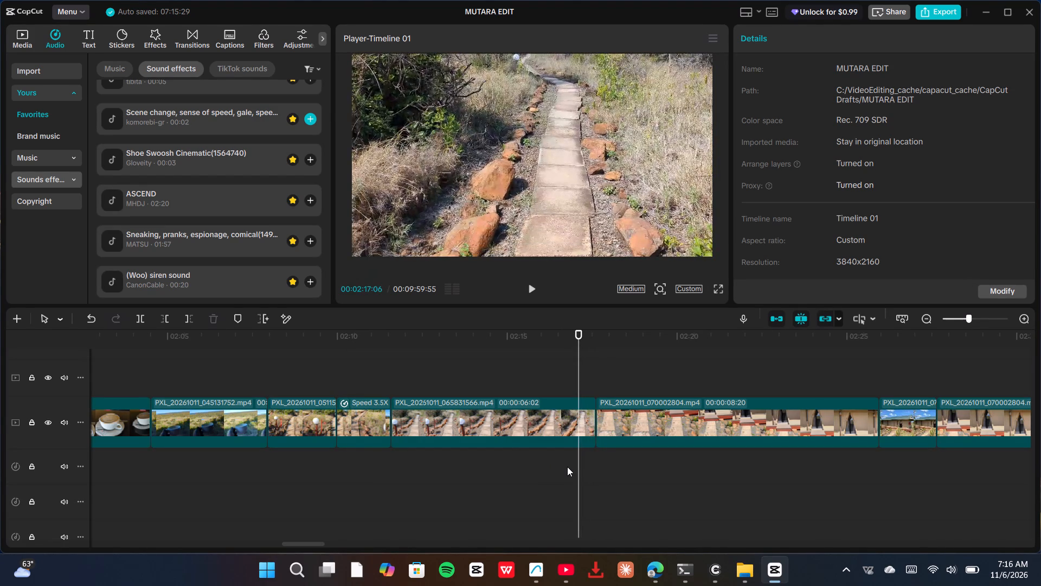
{"action": "key", "text": "Right"}
{"action": "key", "text": "Right"}
{"action": "key", "text": "Right"}
{"action": "key", "text": "Right"}
{"action": "key", "text": "Right"}
{"action": "key", "text": "Right"}
{"action": "key", "text": "Right"}
{"action": "key", "text": "Right"}
{"action": "key", "text": "Right"}
{"action": "key", "text": "Right"}
{"action": "key", "text": "Right"}
{"action": "key", "text": "Right"}
{"action": "key", "text": "Right"}
{"action": "key", "text": "Right"}
{"action": "key", "text": "Right"}
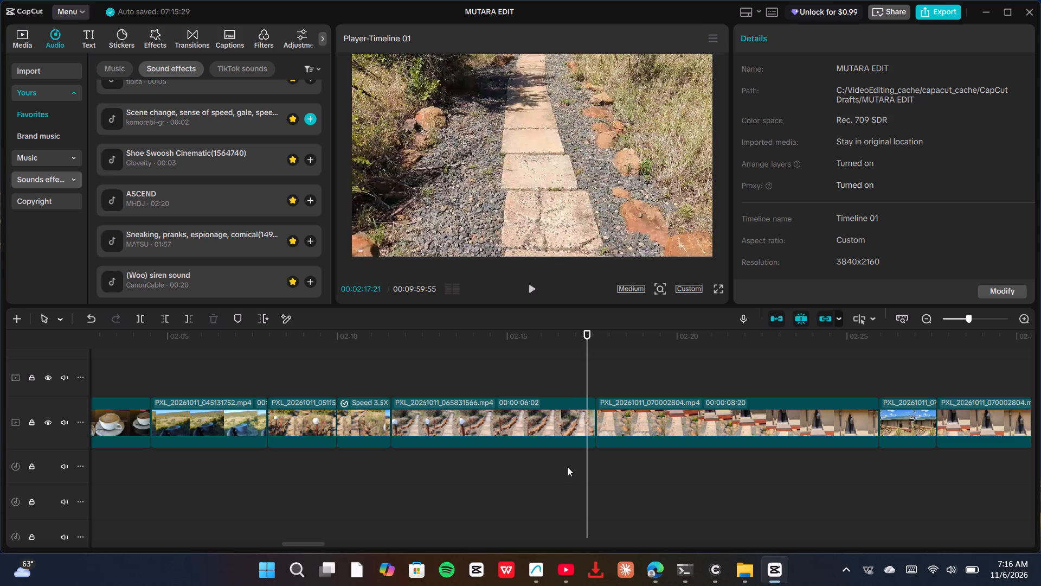
{"action": "key", "text": "Left"}
{"action": "key", "text": "Left"}
{"action": "key", "text": "Left"}
{"action": "key", "text": "Left"}
{"action": "key", "text": "Left"}
{"action": "key", "text": "Left"}
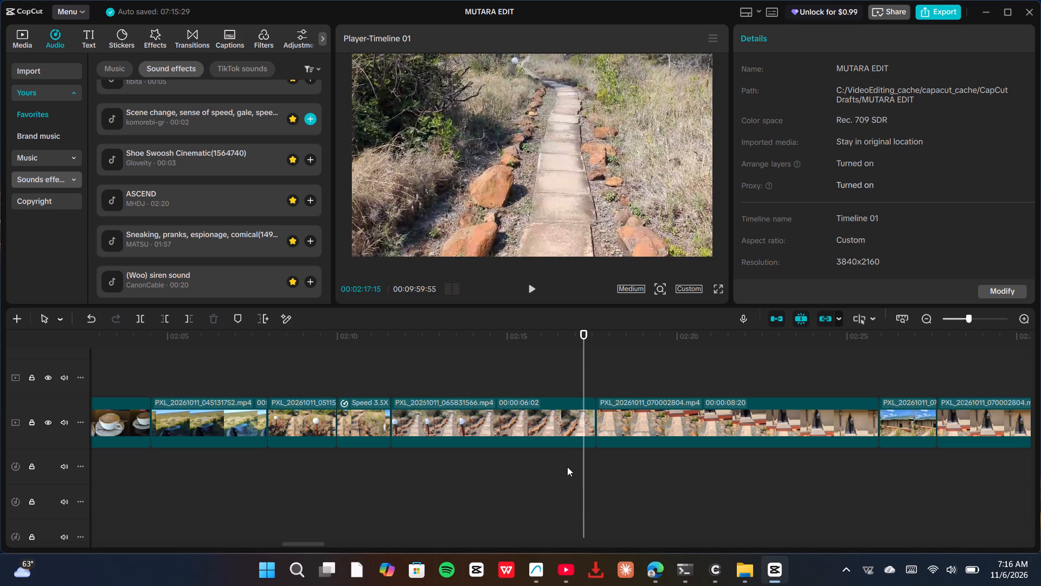
{"action": "key", "text": "Right"}
{"action": "key", "text": "Right"}
{"action": "key", "text": "Right"}
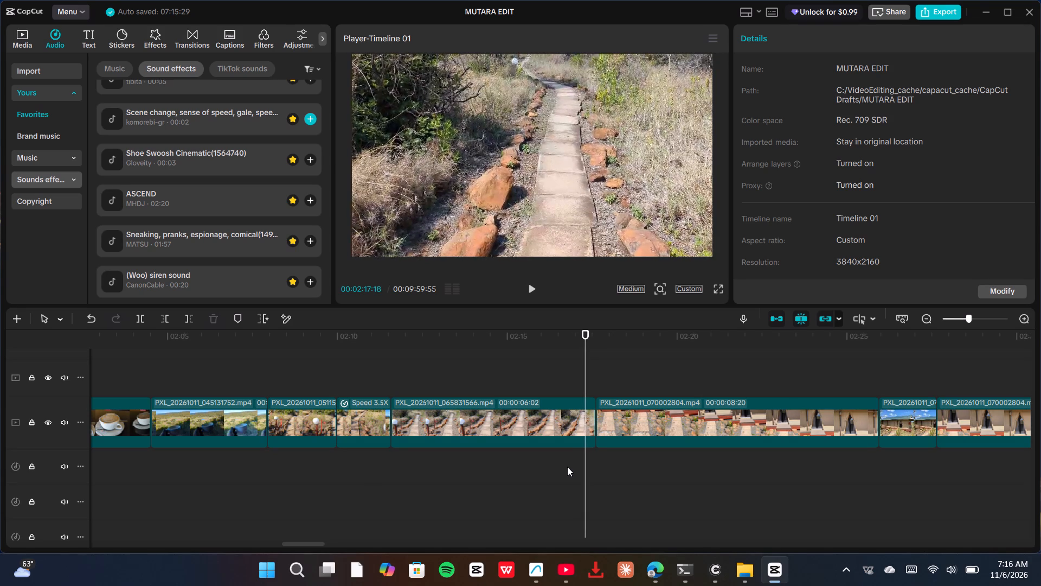
{"action": "key", "text": "Right"}
{"action": "key", "text": "Right"}
{"action": "key", "text": "Right"}
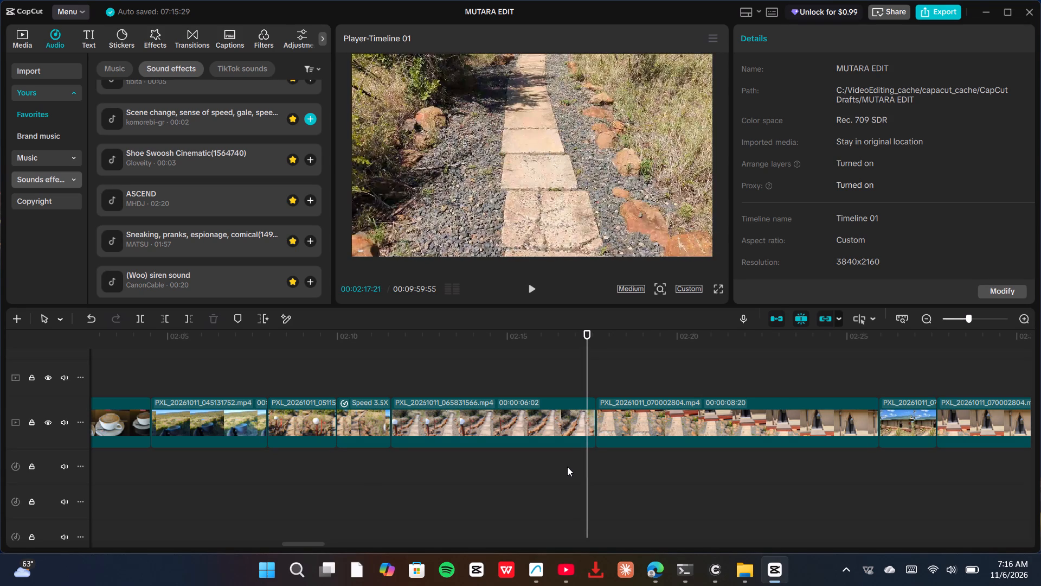
{"action": "key", "text": "Left"}
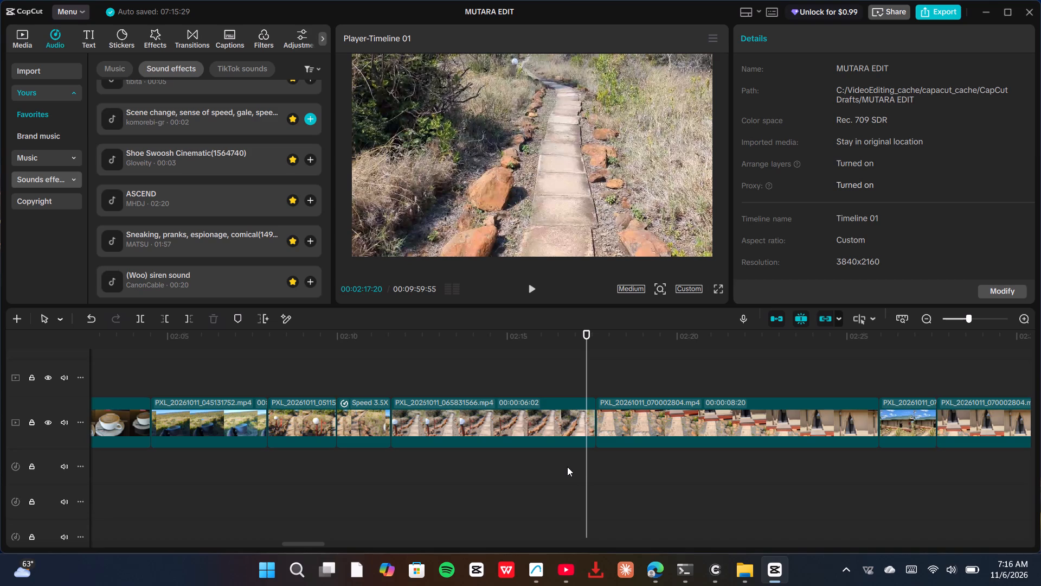
{"action": "left_click", "coordinate": [586, 403]}
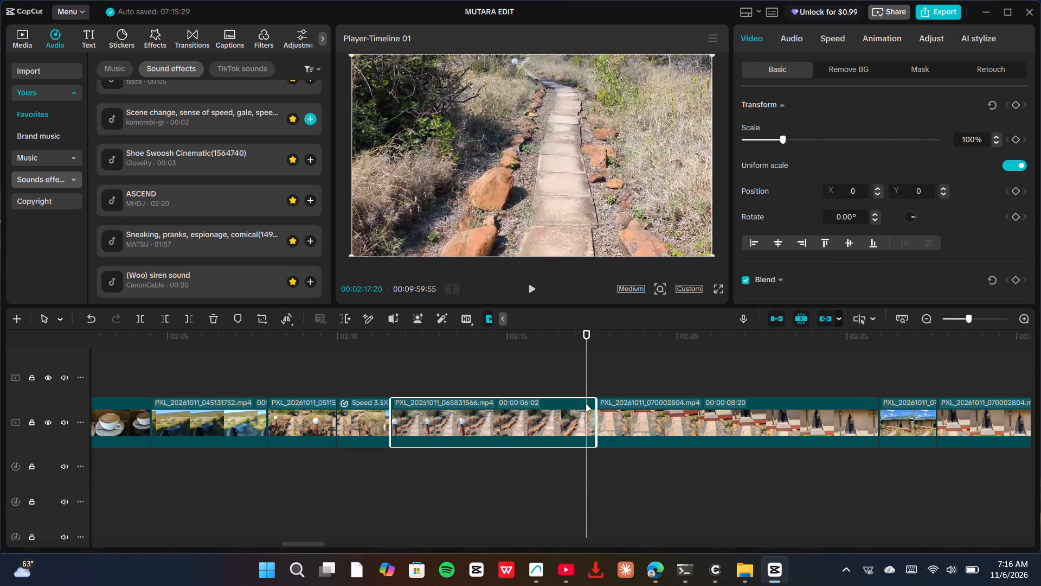
{"action": "key", "text": "ctrl+b"}
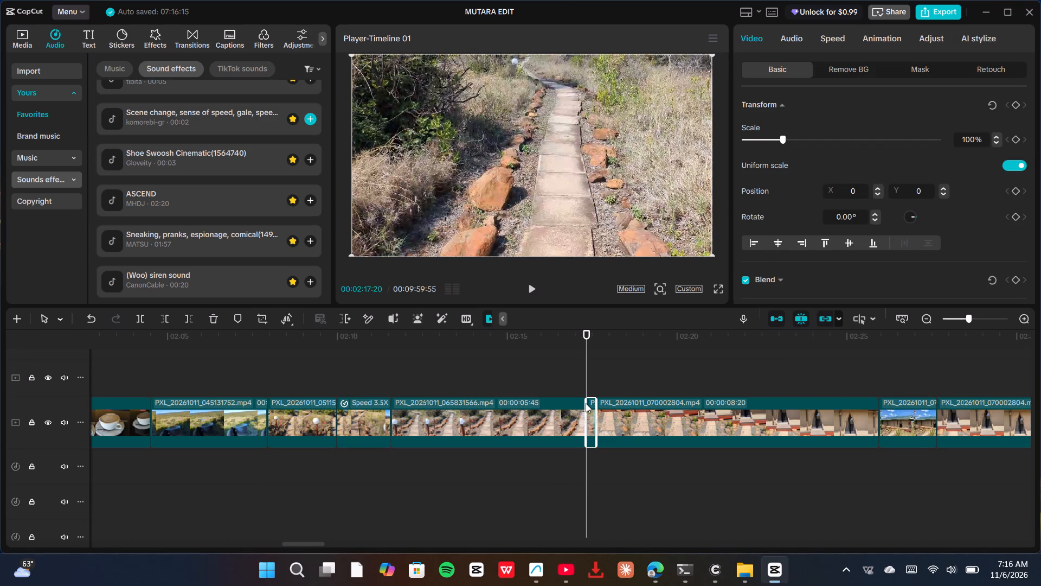
{"action": "key", "text": "Delete"}
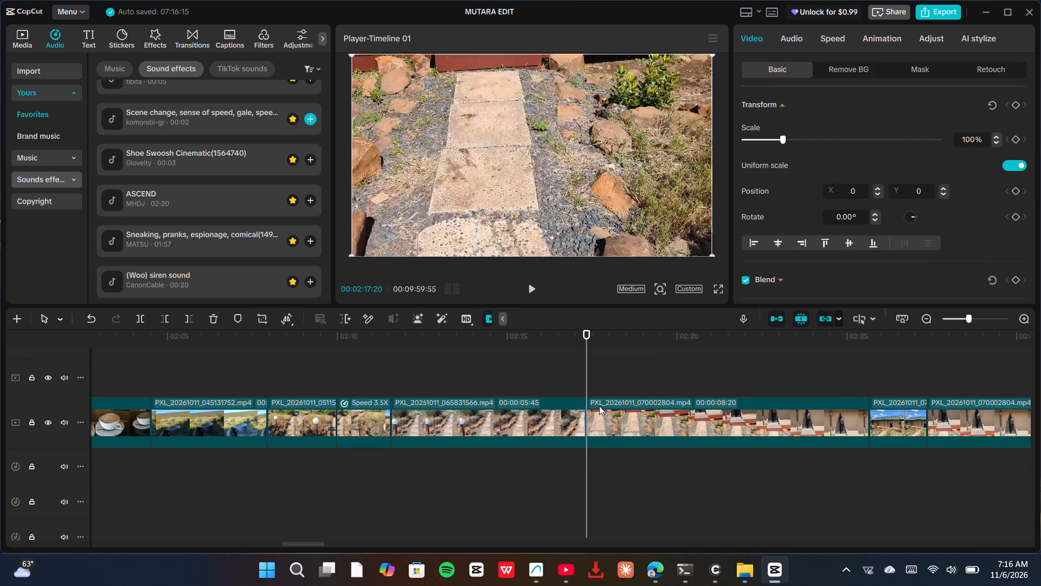
Play back the main track from the cut at 02:17:20 through the tent interior and deck footage to about 03:16.
{"action": "key", "text": "space"}
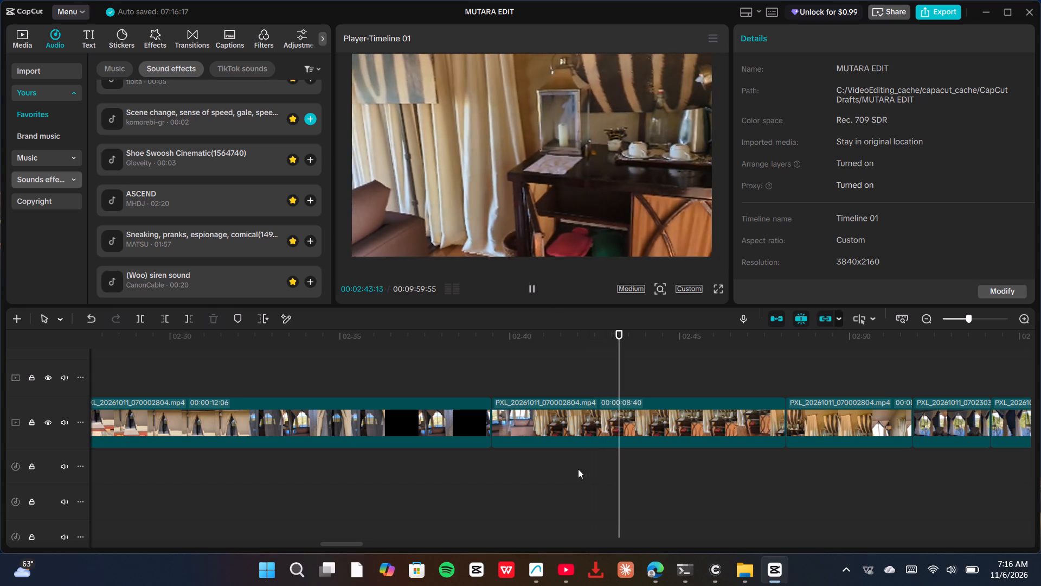
{"action": "key", "text": "space"}
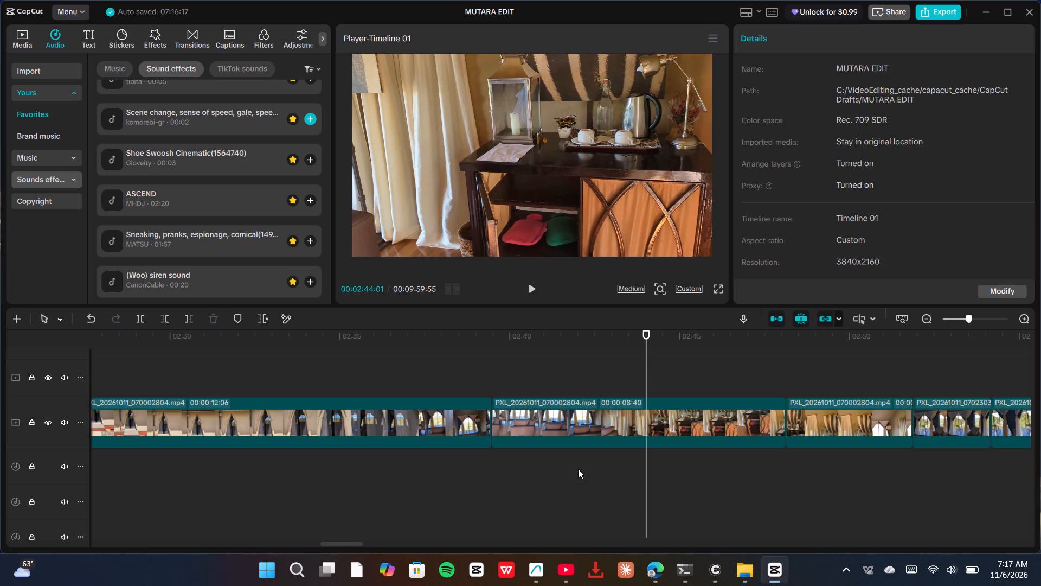
{"action": "key", "text": "space"}
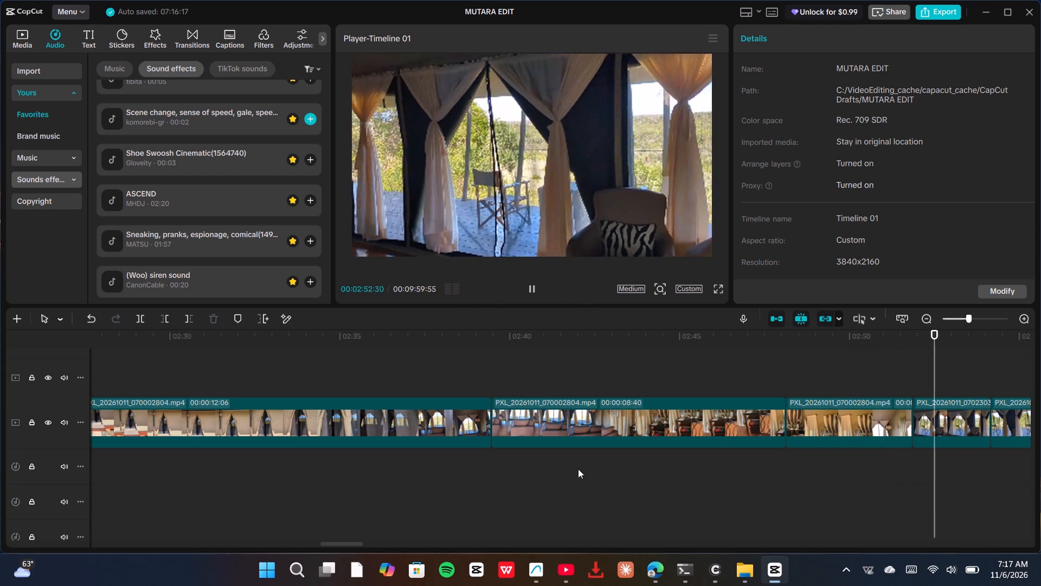
{"action": "key", "text": "space"}
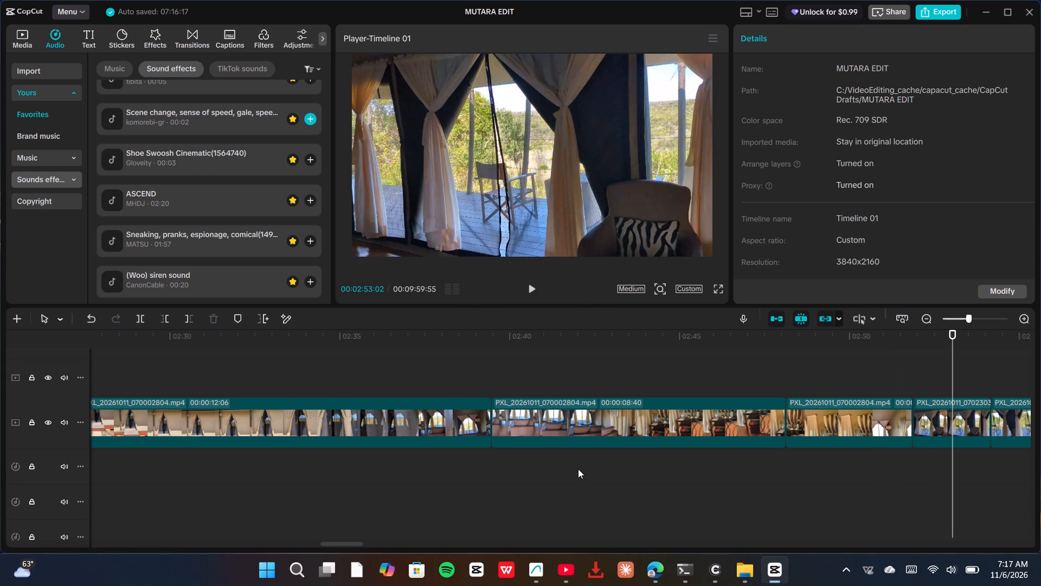
{"action": "key", "text": "space"}
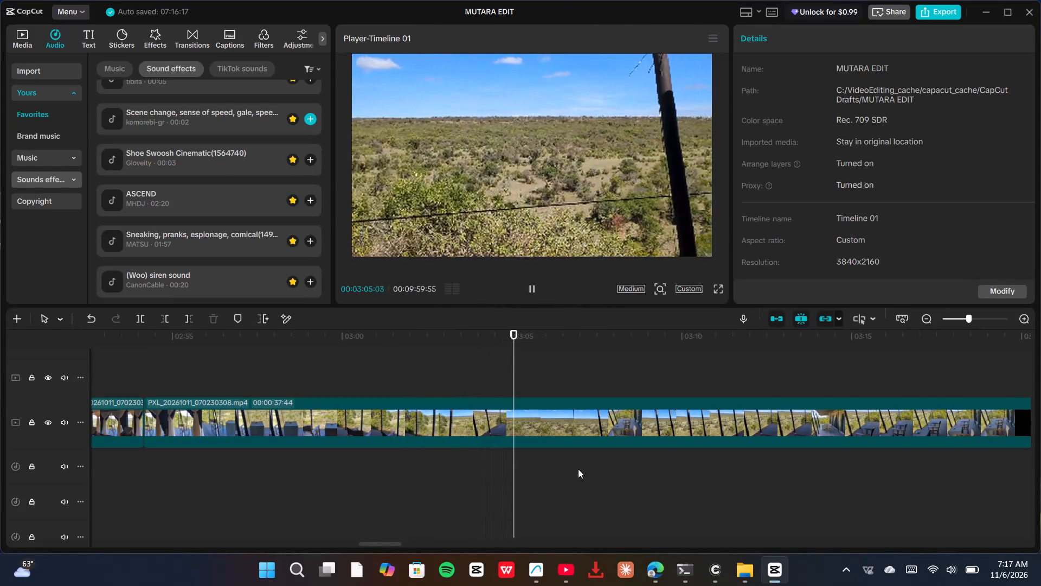
{"action": "key", "text": "space"}
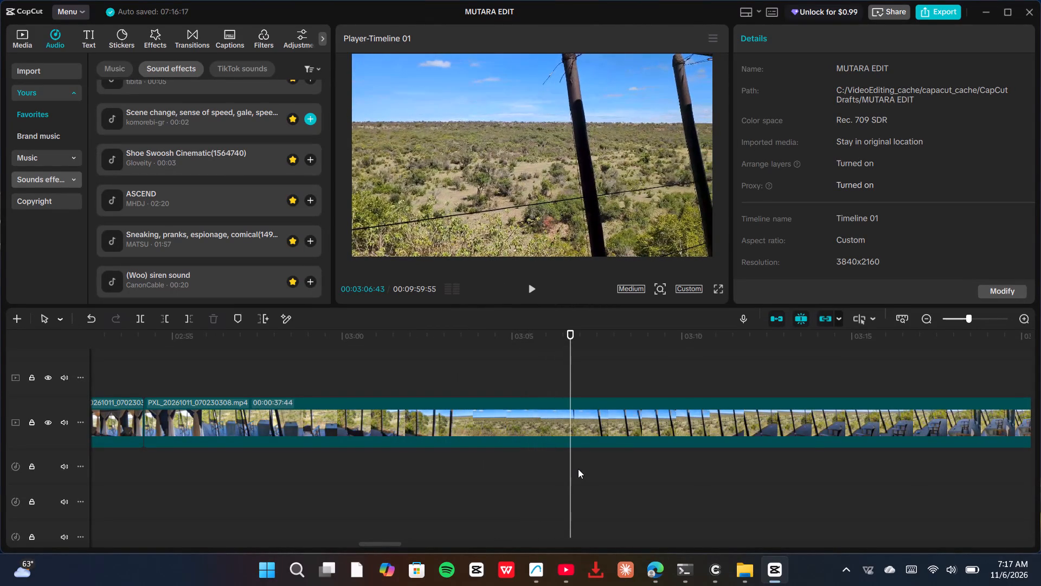
{"action": "key", "text": "space"}
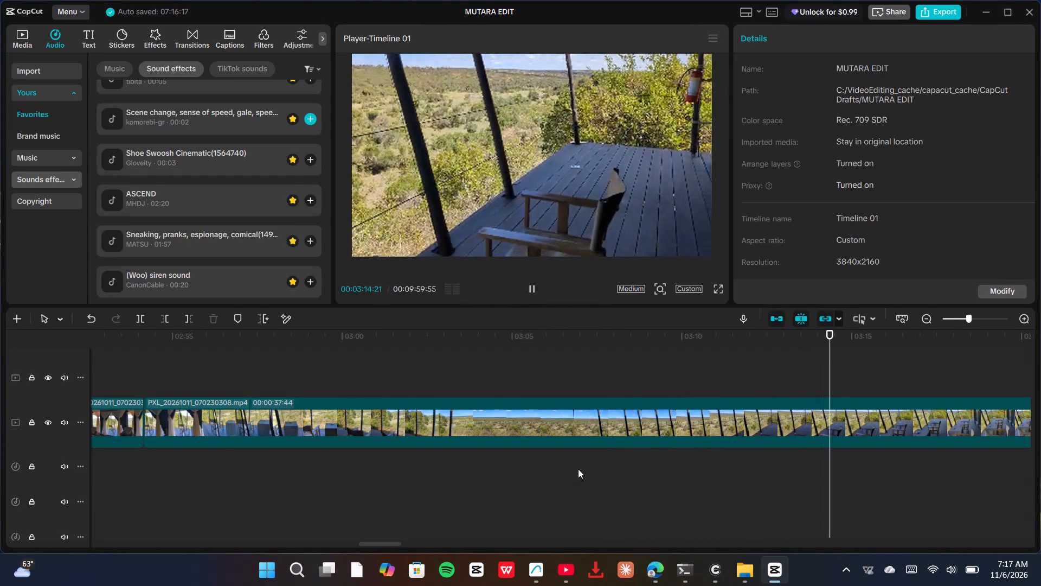
{"action": "key", "text": "space"}
{"action": "key", "text": "space"}
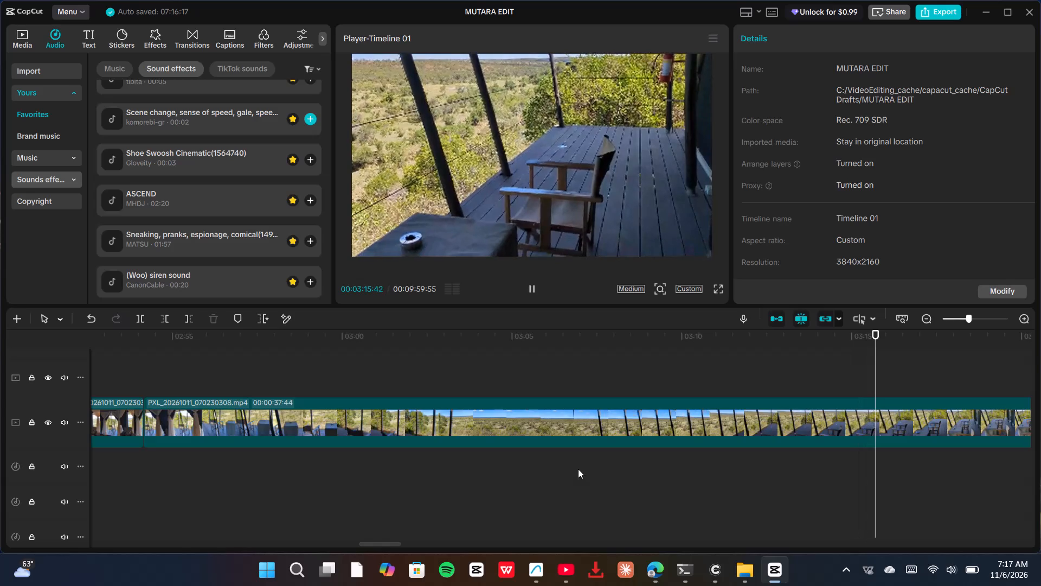
{"action": "key", "text": "space"}
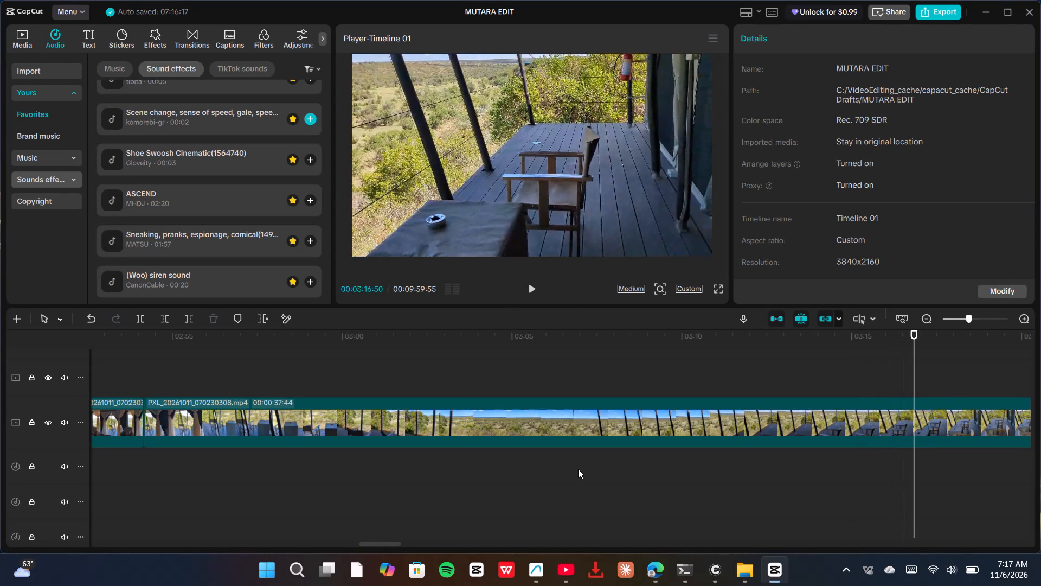
Scrub back through the deck, tent and footpath clips to about 02:11 and recheck the opening of clip PXL_20261011_065831566.mp4.
{"action": "left_click", "coordinate": [543, 477]}
{"action": "left_click_drag", "start_coordinate": [546, 473], "coordinate": [510, 472]}
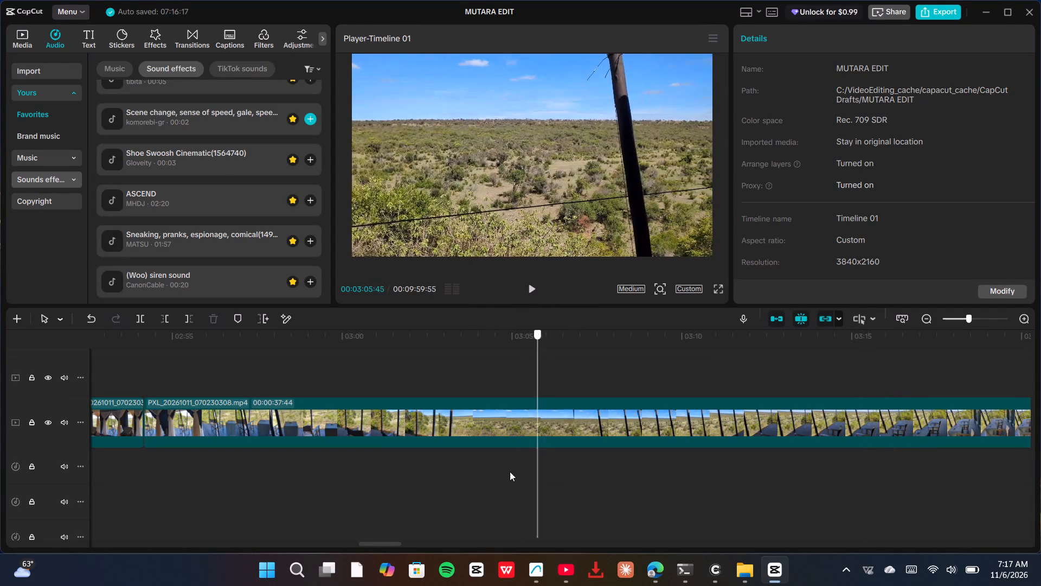
{"action": "left_click_drag", "start_coordinate": [510, 472], "coordinate": [98, 447]}
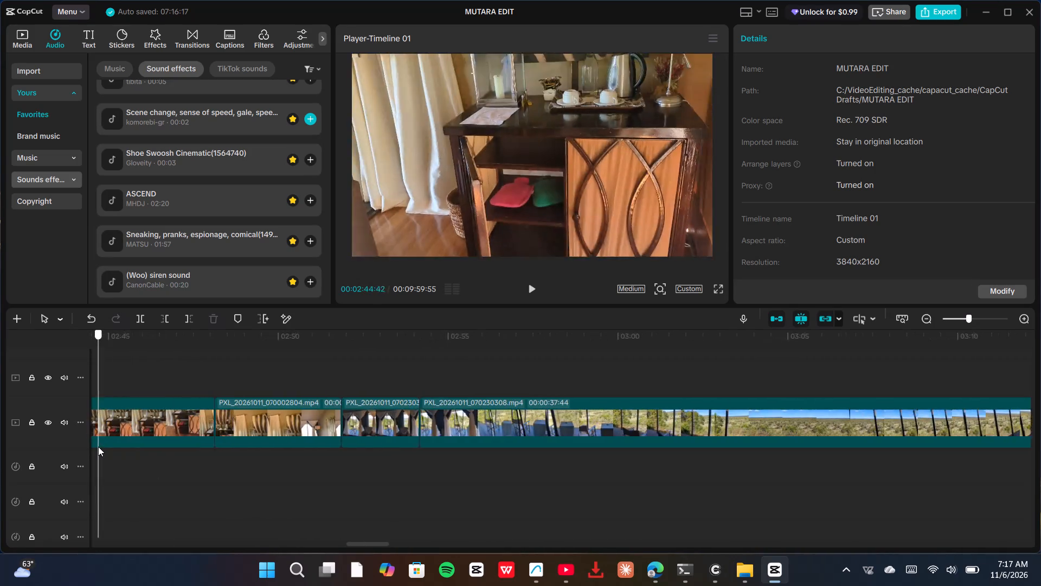
{"action": "left_click_drag", "start_coordinate": [98, 447], "coordinate": [93, 457]}
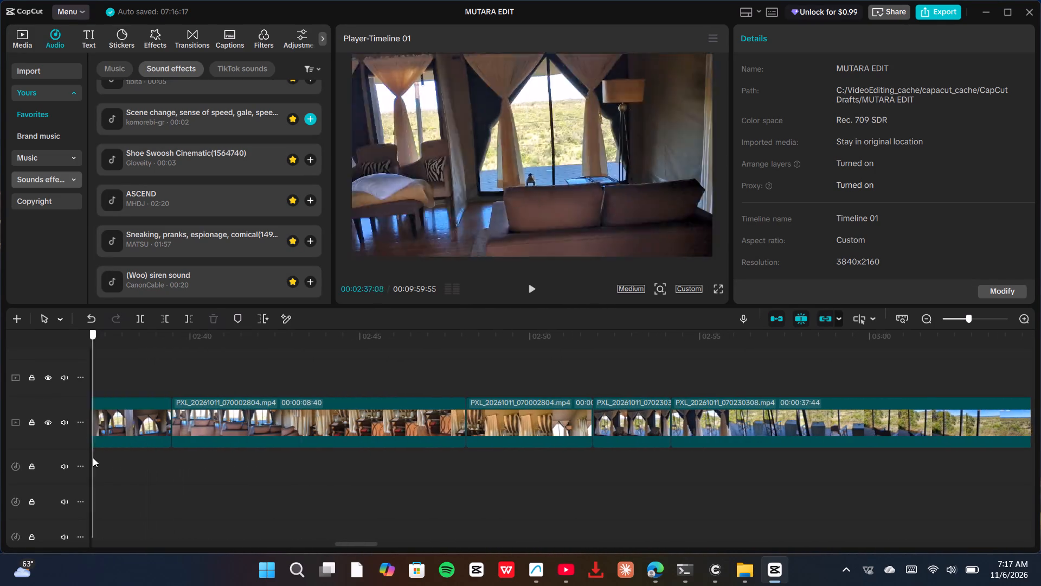
{"action": "left_click_drag", "start_coordinate": [93, 457], "coordinate": [124, 462]}
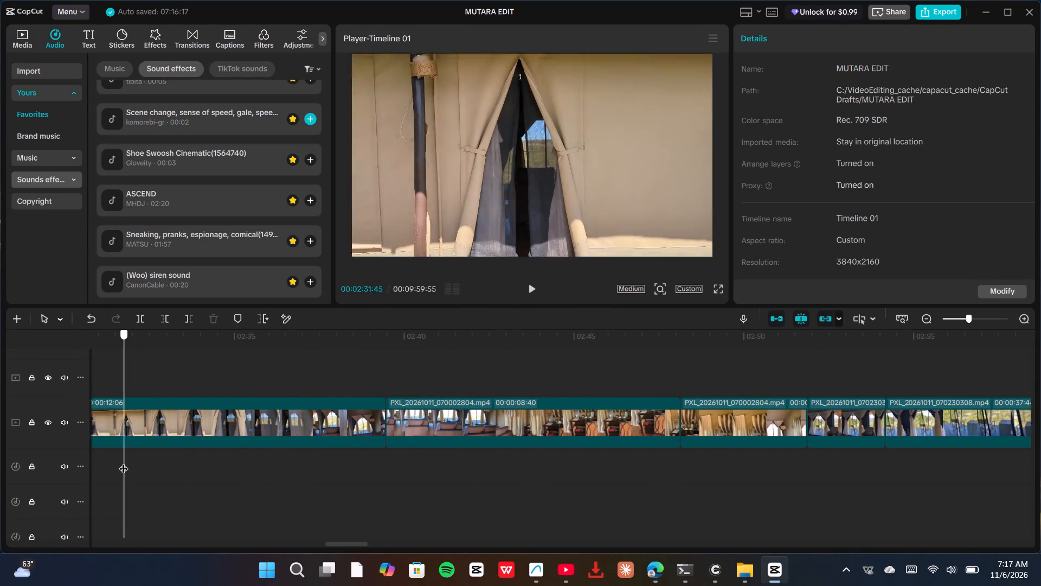
{"action": "left_click_drag", "start_coordinate": [124, 462], "coordinate": [130, 458]}
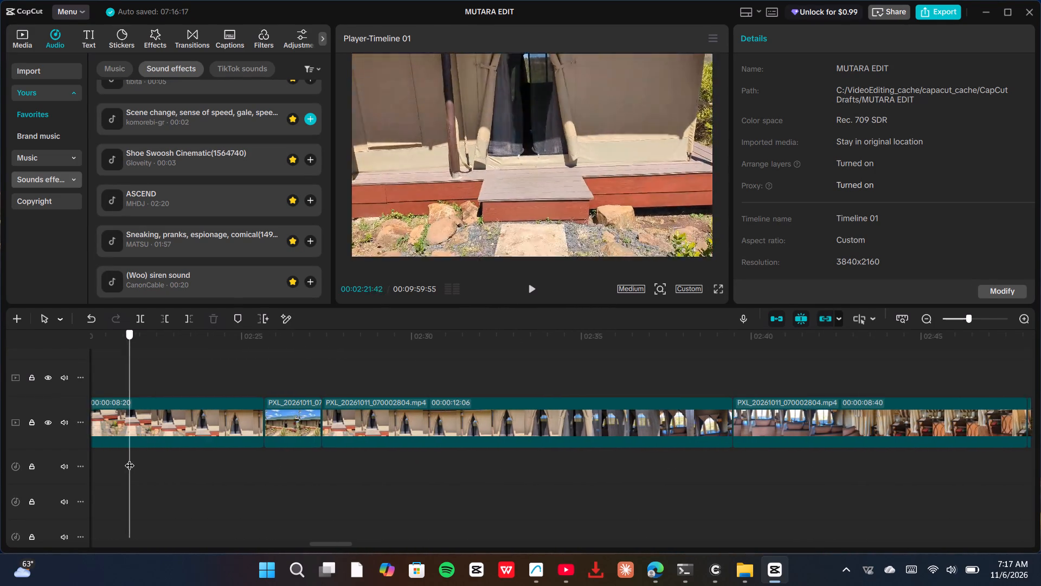
{"action": "left_click_drag", "start_coordinate": [130, 458], "coordinate": [204, 464]}
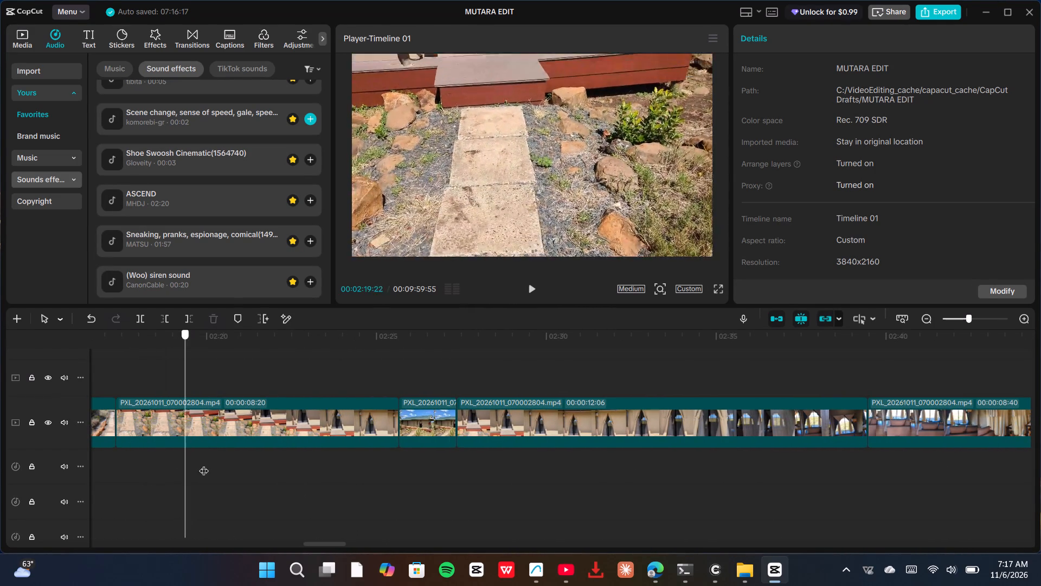
{"action": "left_click_drag", "start_coordinate": [204, 464], "coordinate": [109, 479]}
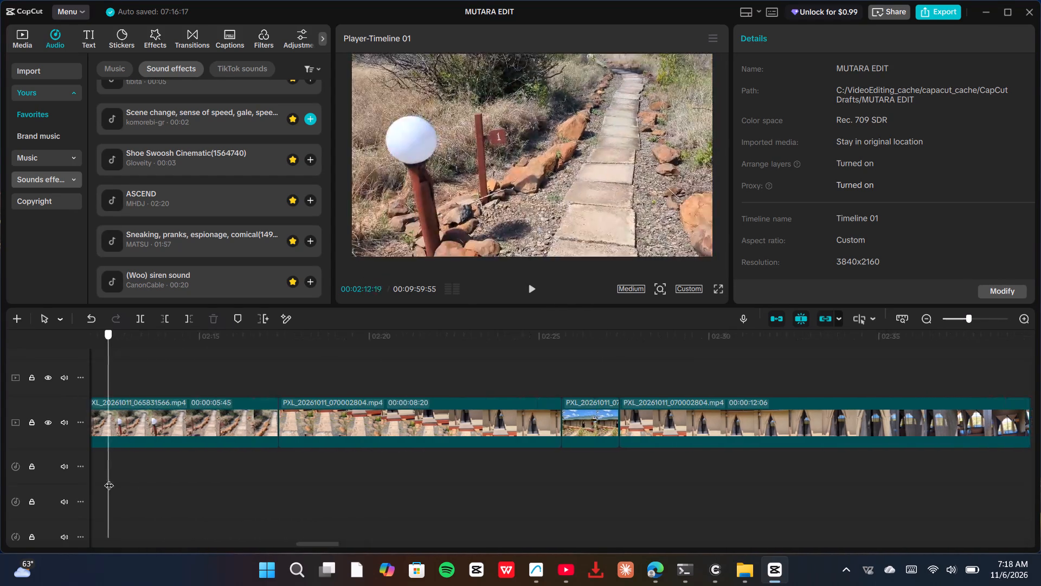
{"action": "left_click_drag", "start_coordinate": [109, 479], "coordinate": [335, 473]}
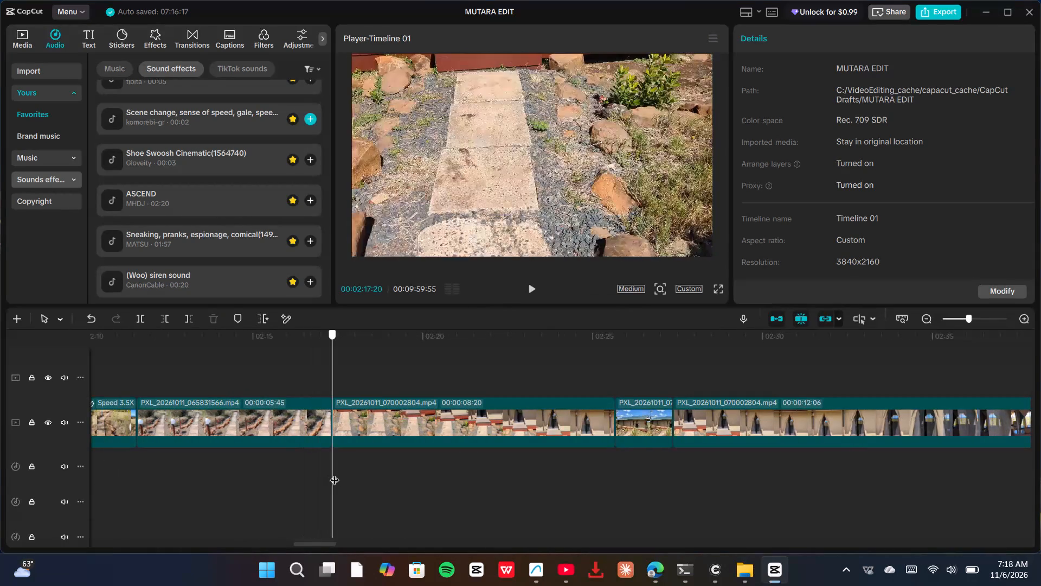
{"action": "left_click_drag", "start_coordinate": [335, 473], "coordinate": [146, 471]}
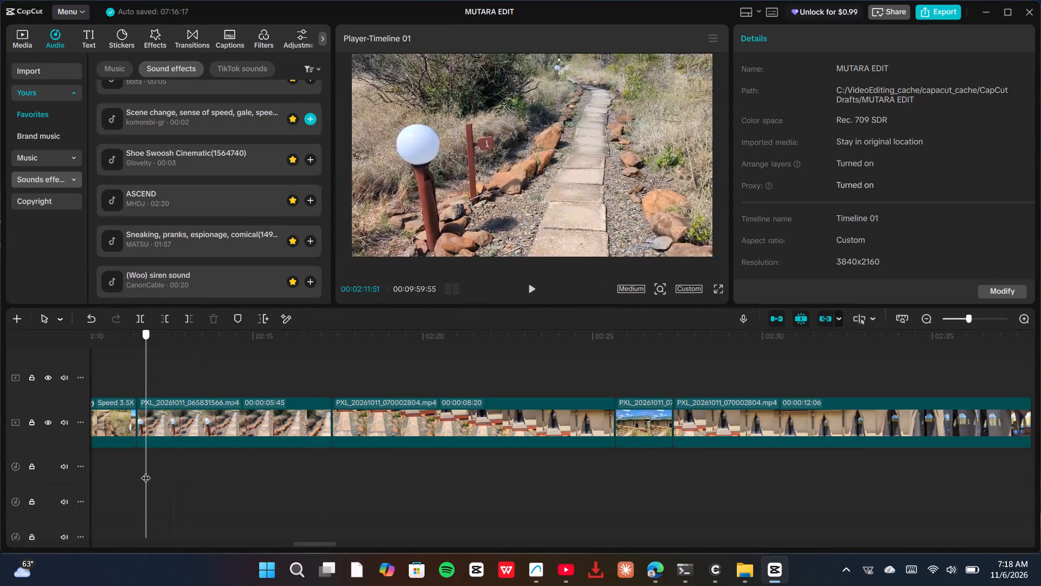
{"action": "left_click_drag", "start_coordinate": [146, 471], "coordinate": [138, 472]}
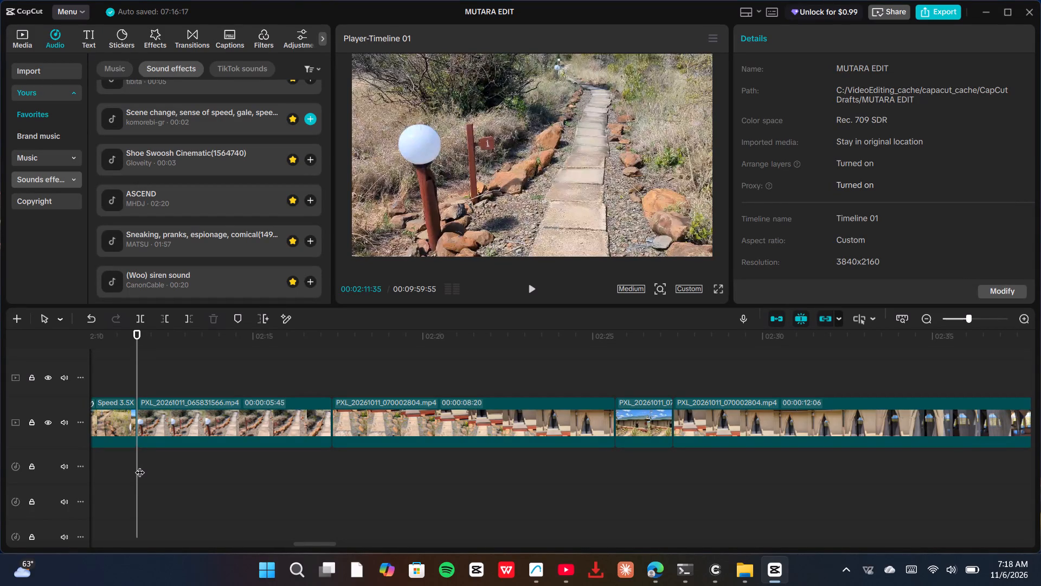
{"action": "key", "text": "space"}
{"action": "key", "text": "space"}
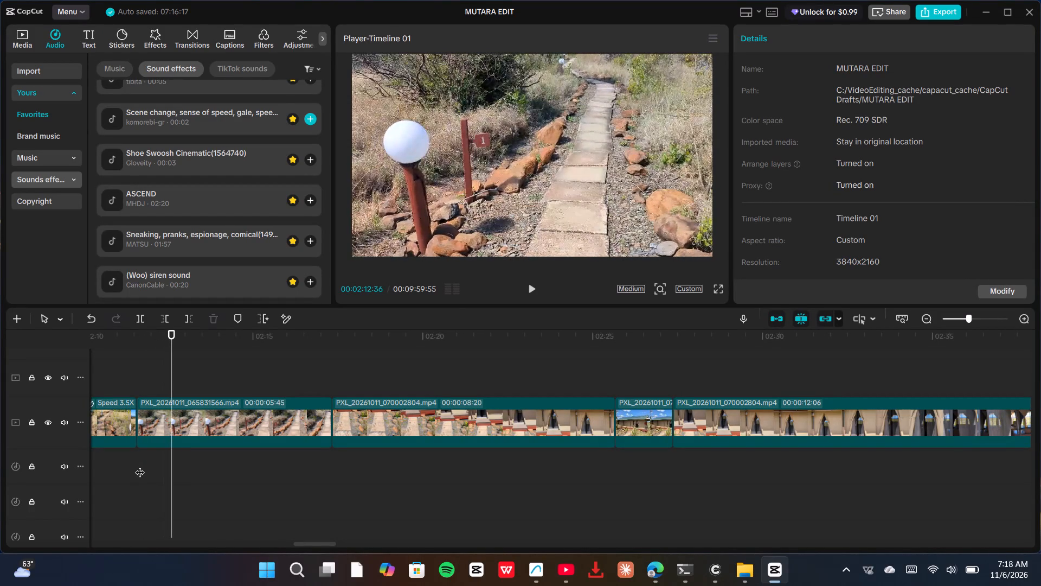
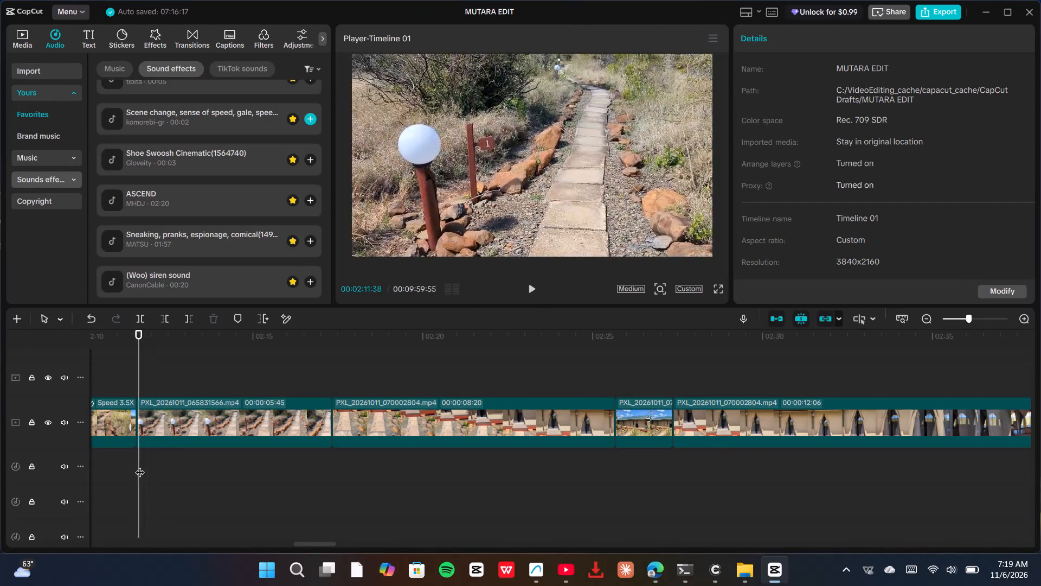
Step back frame by frame from 02:11:38 to 02:09:25 to examine the sped-up footpath footage before clip PXL_20261011_065831566.mp4.
{"action": "key", "text": "Left"}
{"action": "key", "text": "Left"}
{"action": "key", "text": "Left"}
{"action": "key", "text": "Left"}
{"action": "key", "text": "Left"}
{"action": "key", "text": "Left"}
{"action": "key", "text": "Left"}
{"action": "key", "text": "Left"}
{"action": "key", "text": "Left"}
{"action": "key", "text": "Left"}
{"action": "key", "text": "Left"}
{"action": "key", "text": "Left"}
{"action": "key", "text": "Left"}
{"action": "key", "text": "Left"}
{"action": "key", "text": "Left"}
{"action": "key", "text": "Left"}
{"action": "key", "text": "Left"}
{"action": "key", "text": "Left"}
{"action": "key", "text": "Left"}
{"action": "key", "text": "Left"}
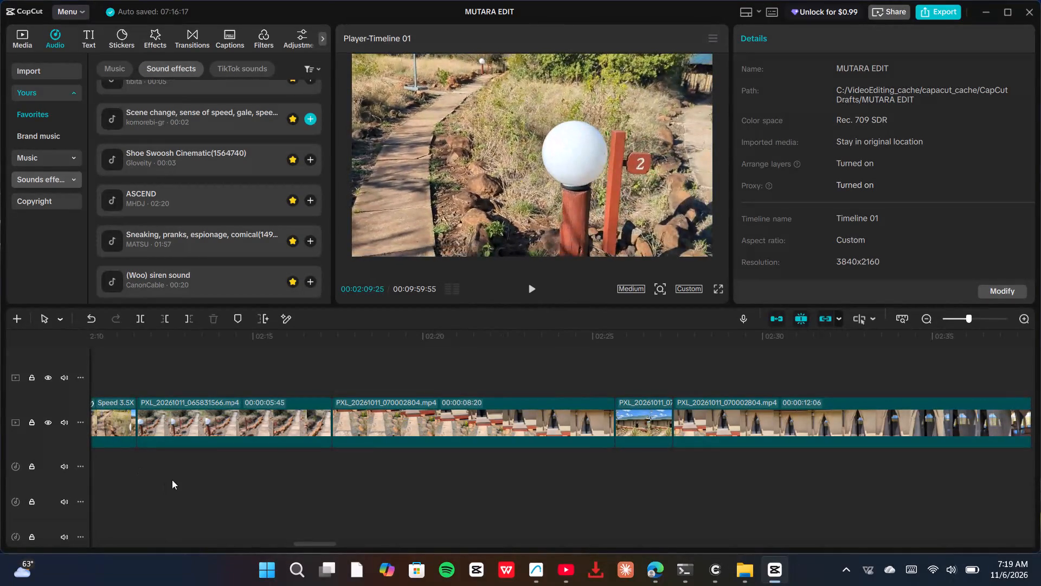
Scrub back to the coffee cup footage at about 02:04 and play the footpath clips from 02:07:57 to about 02:10:42.
{"action": "left_click", "coordinate": [172, 480]}
{"action": "left_click_drag", "start_coordinate": [172, 480], "coordinate": [287, 481]}
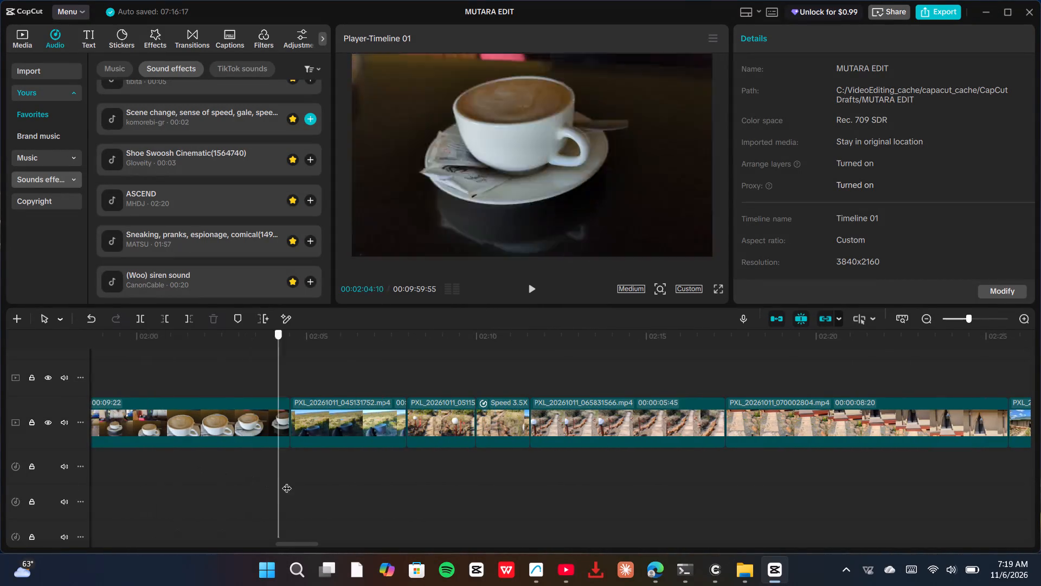
{"action": "left_click_drag", "start_coordinate": [287, 481], "coordinate": [404, 501]}
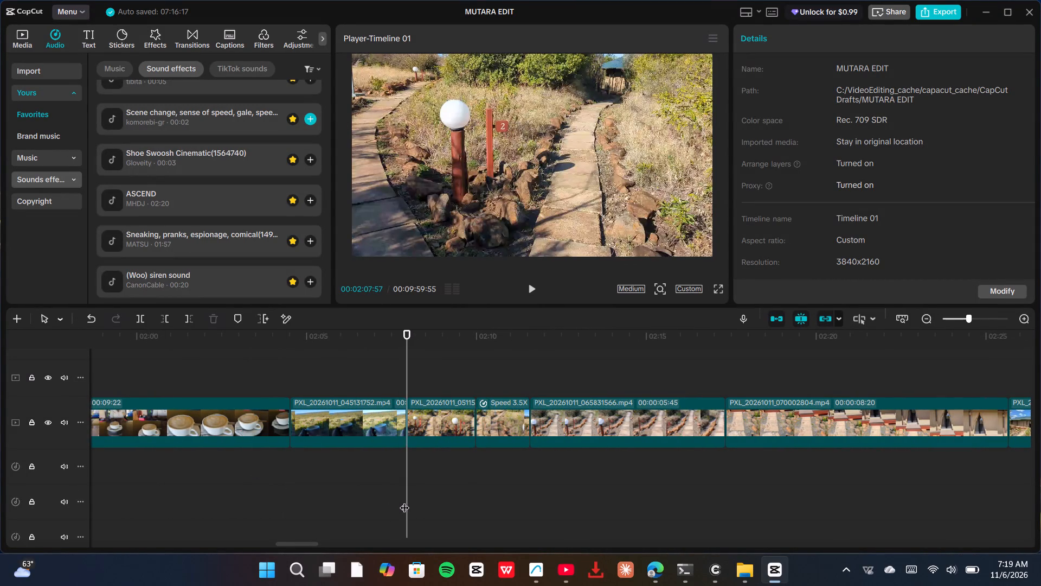
{"action": "key", "text": "space"}
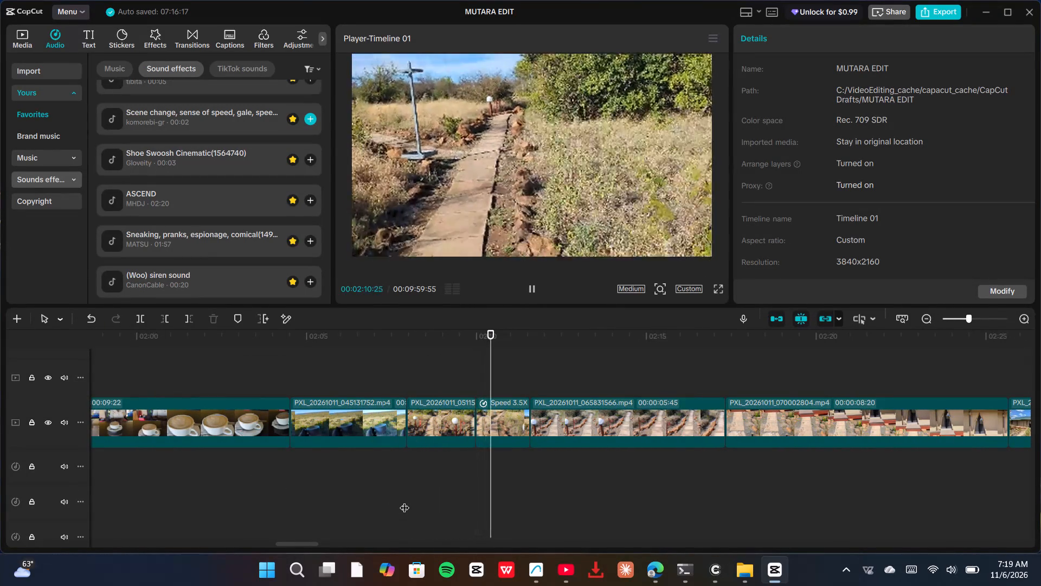
{"action": "key", "text": "space"}
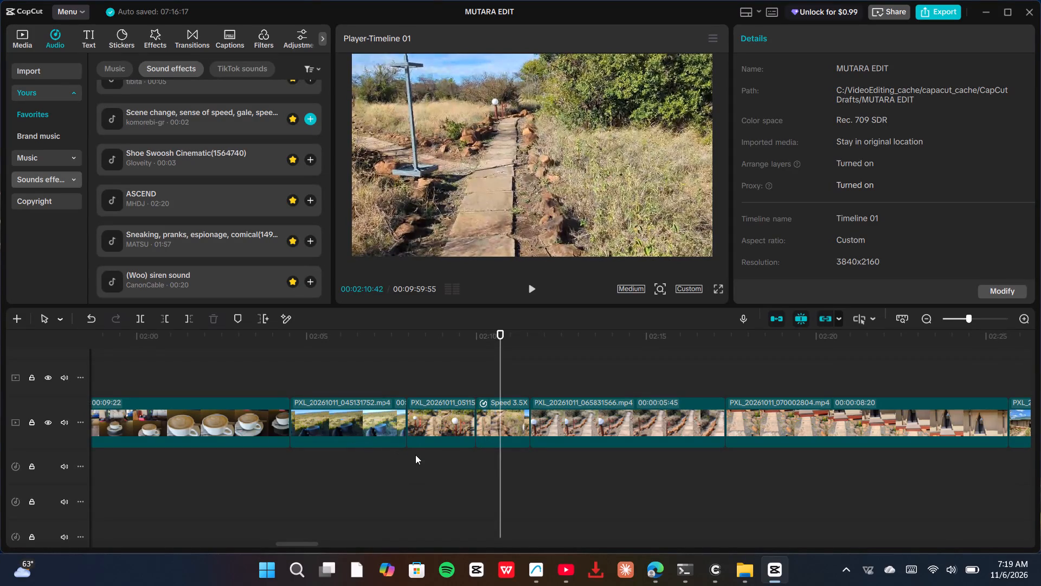
Open the voiceover recorder with the playhead at 02:08:09, just inside the footpath clip that starts at the number 2 signpost.
{"action": "left_click", "coordinate": [414, 466]}
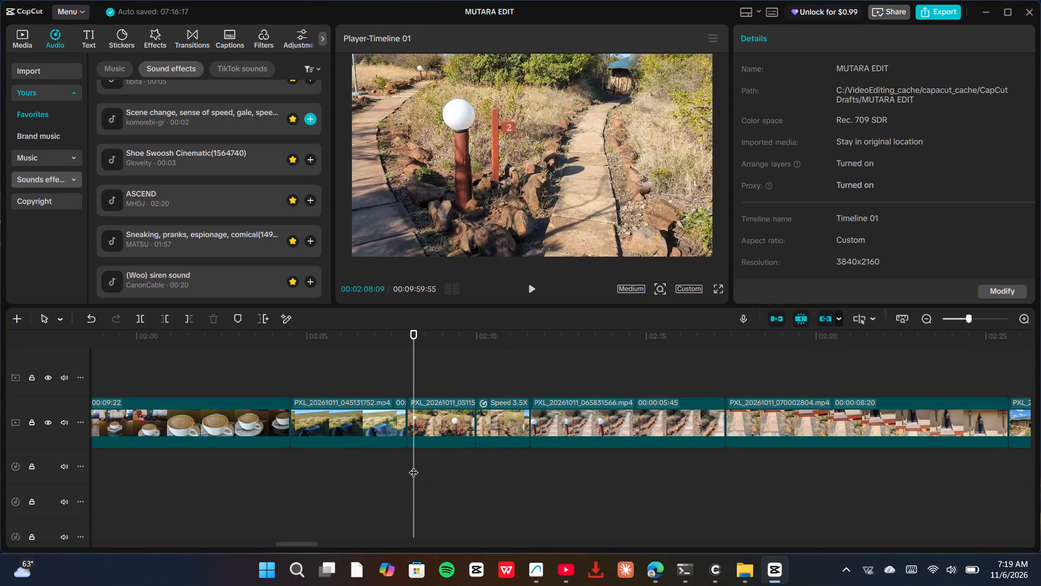
{"action": "left_click", "coordinate": [743, 319]}
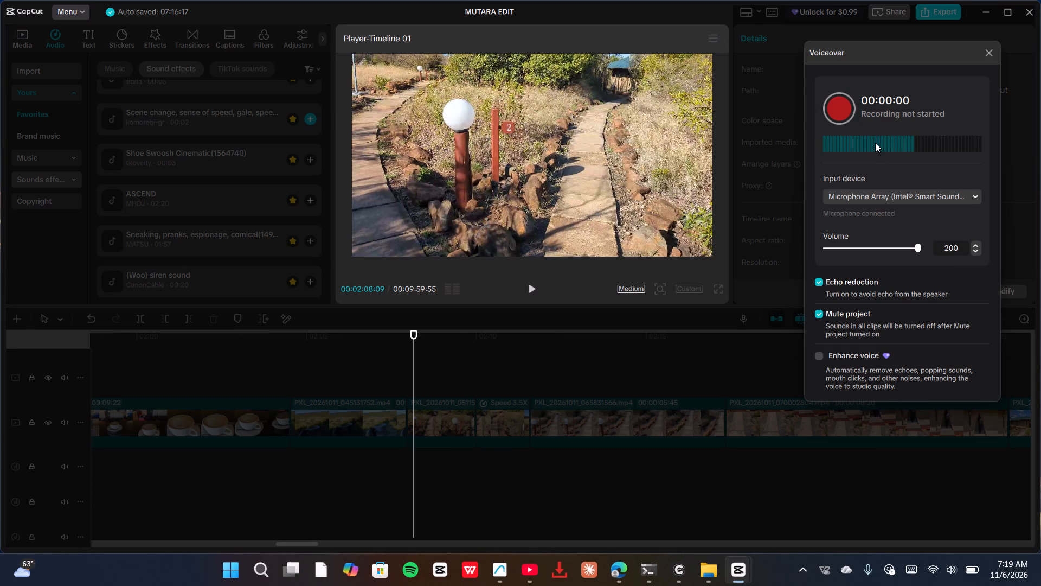
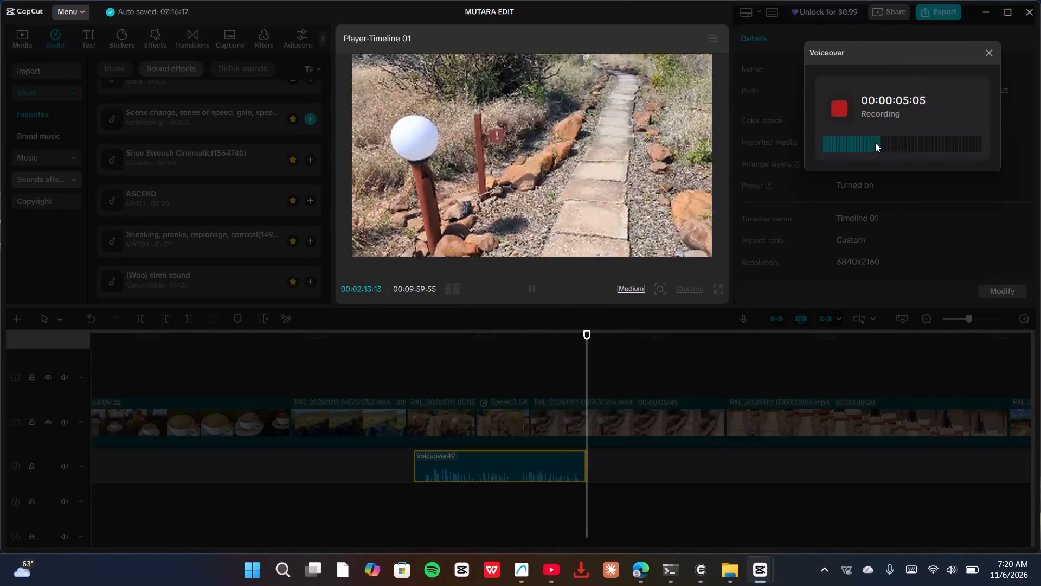
Record the narration over the footpath and tent clips in consecutive takes ending at 02:15:05, 02:18:08 and 02:24:13, then close the recorder.
{"action": "key", "text": "space"}
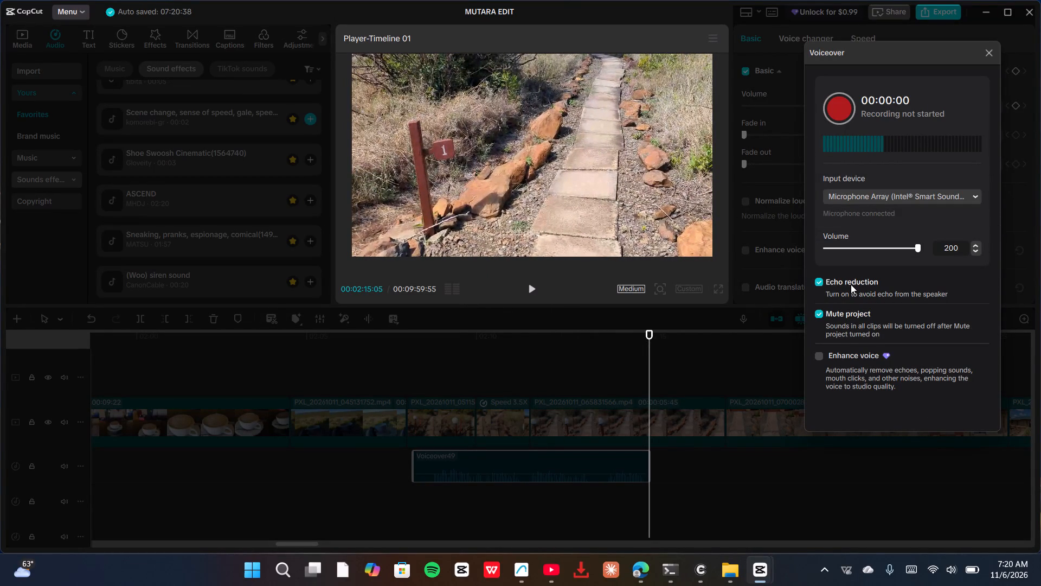
{"action": "key", "text": "space"}
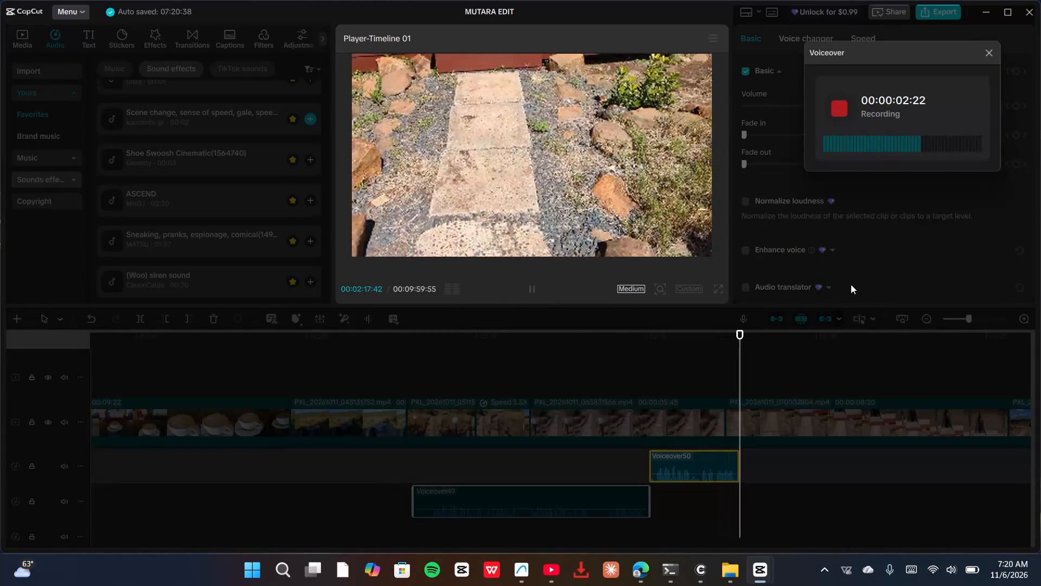
{"action": "key", "text": "space"}
{"action": "key", "text": "space"}
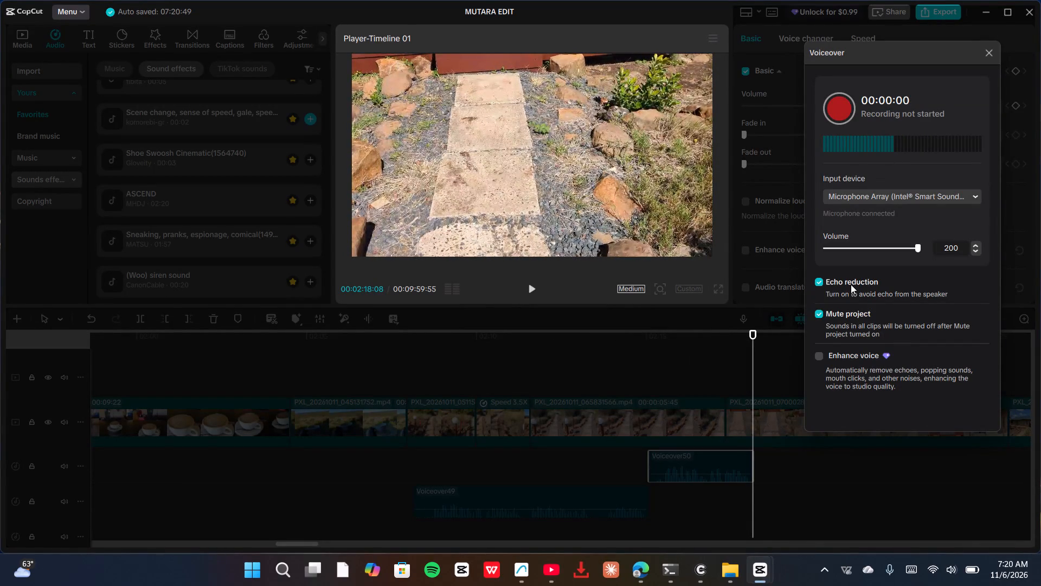
{"action": "key", "text": "space"}
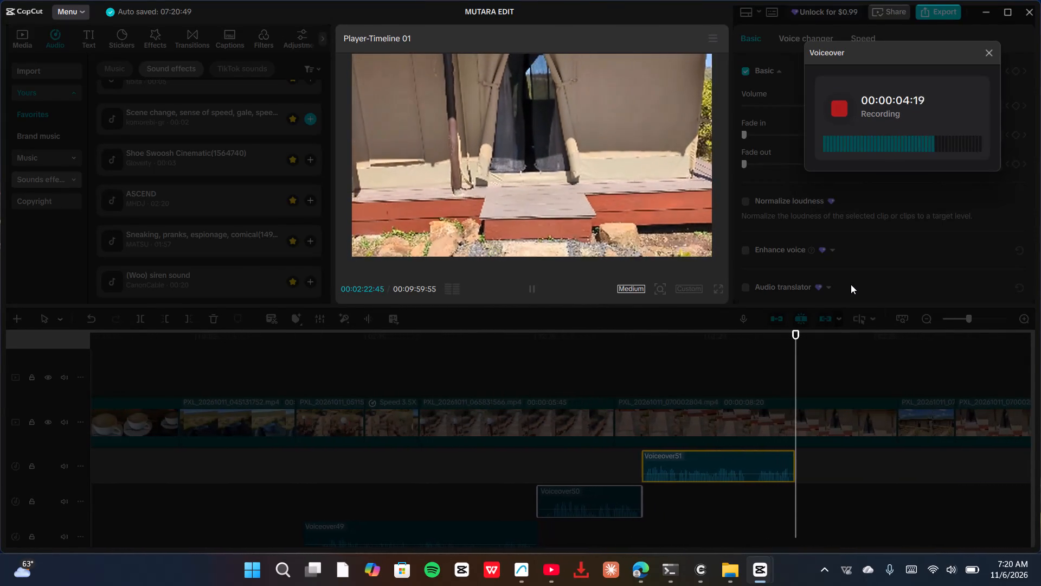
{"action": "key", "text": "space"}
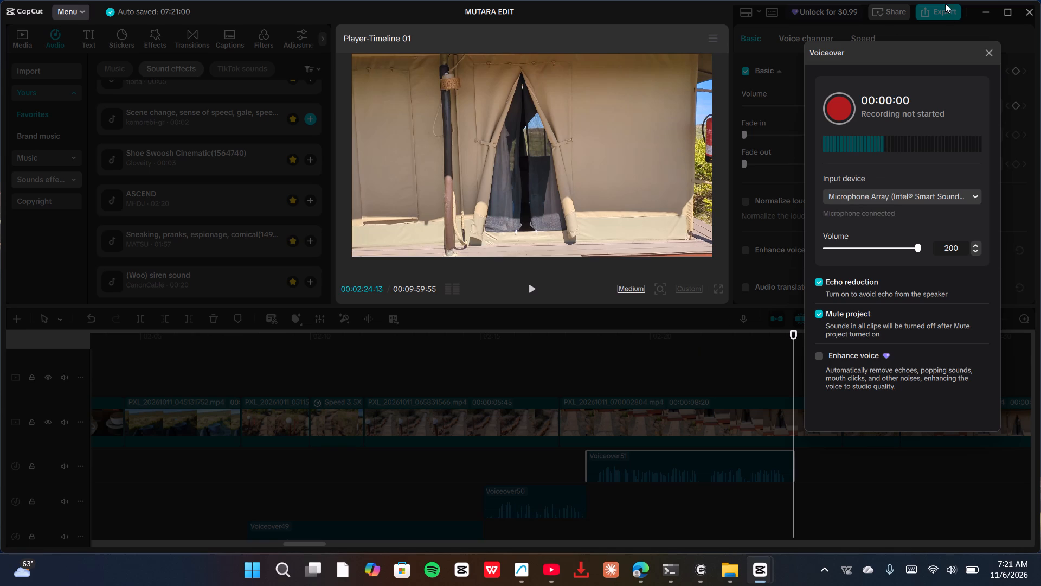
{"action": "left_click", "coordinate": [988, 47]}
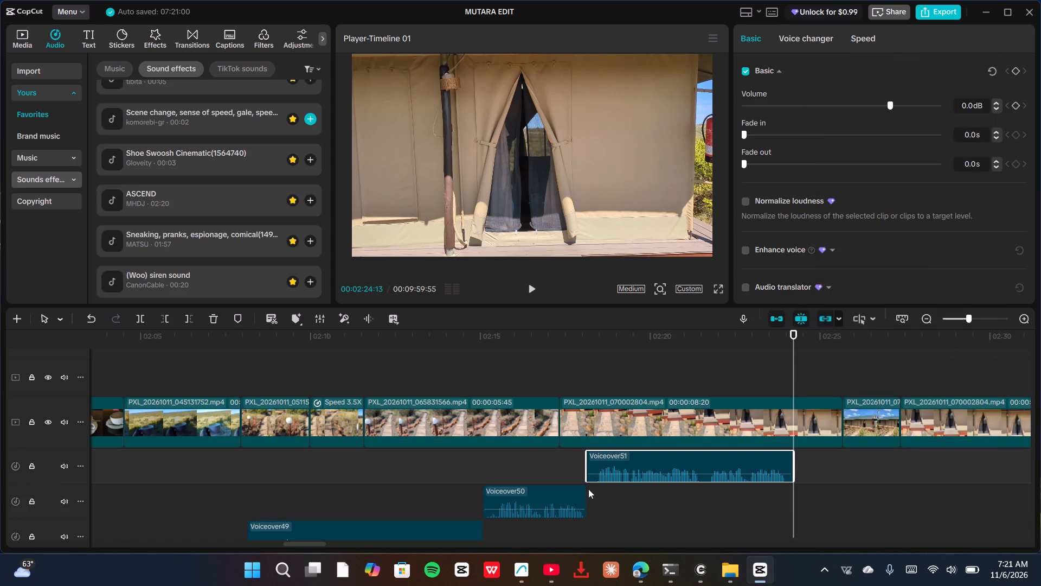
Start another voiceover take at 02:24:29, over the tent entrance footage just after the last recorded take.
{"action": "left_click", "coordinate": [591, 500]}
{"action": "key", "text": "space"}
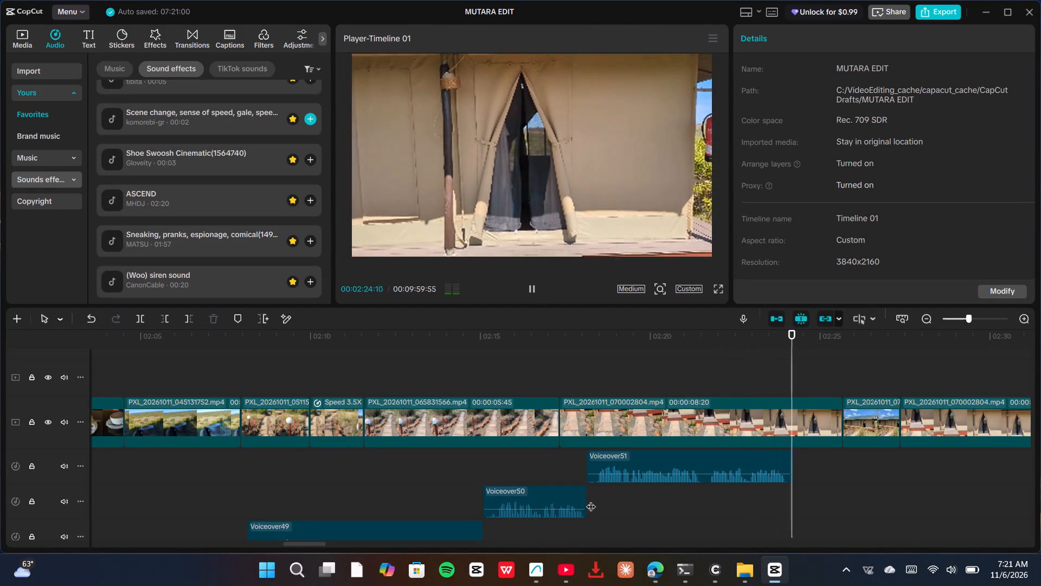
{"action": "key", "text": "space"}
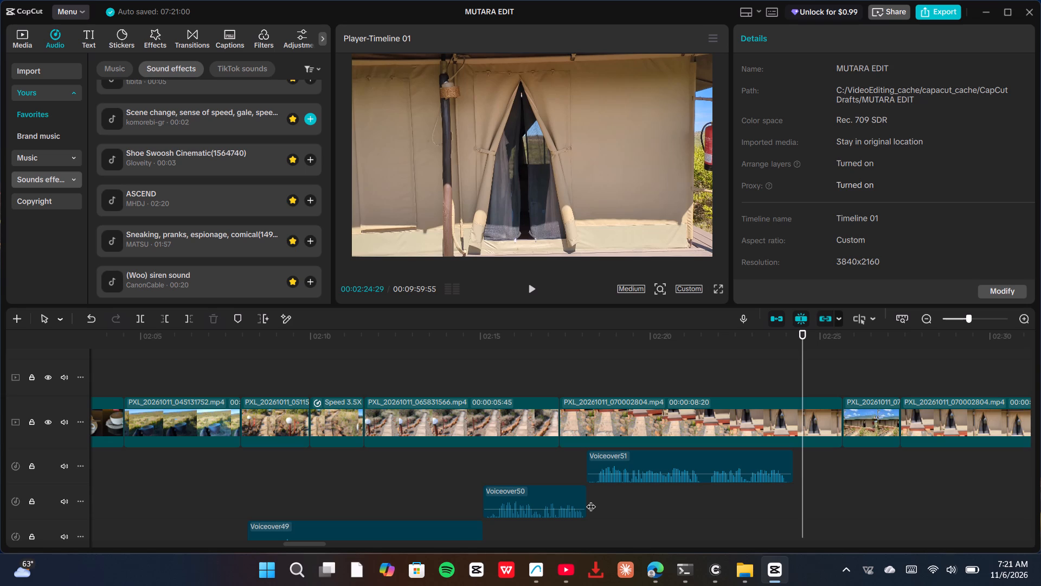
{"action": "left_click", "coordinate": [747, 319]}
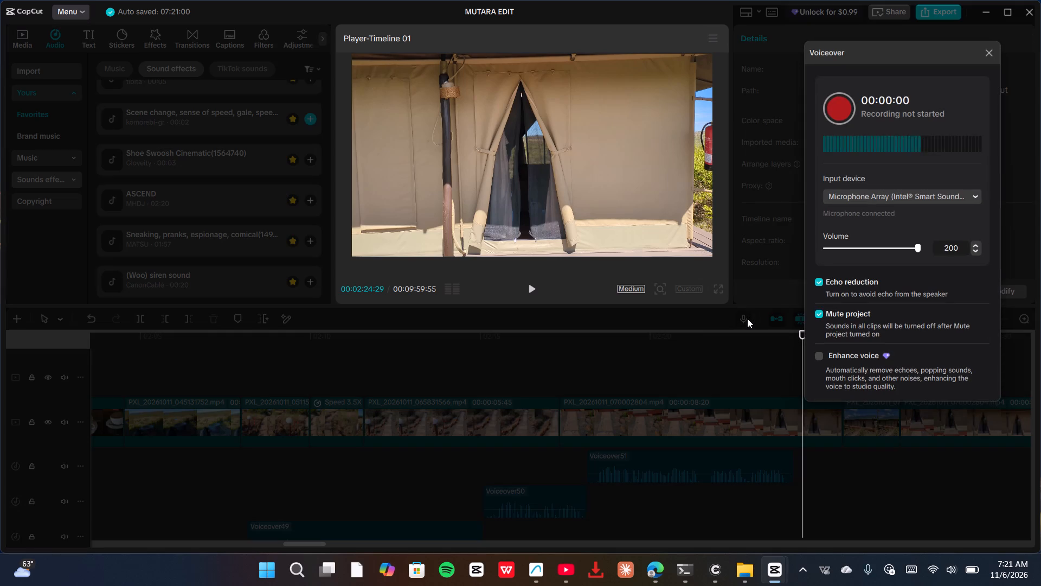
{"action": "key", "text": "space"}
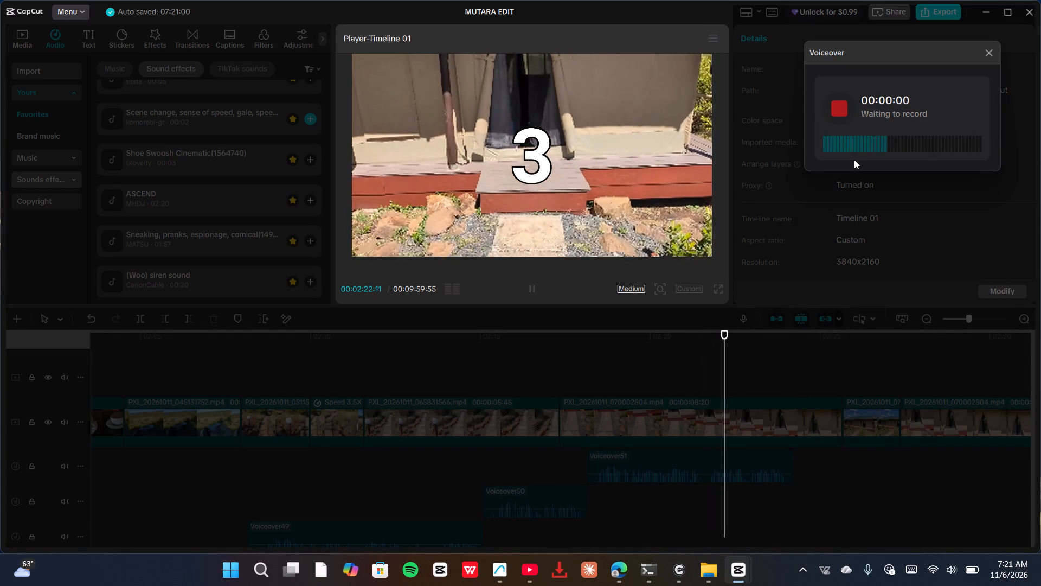
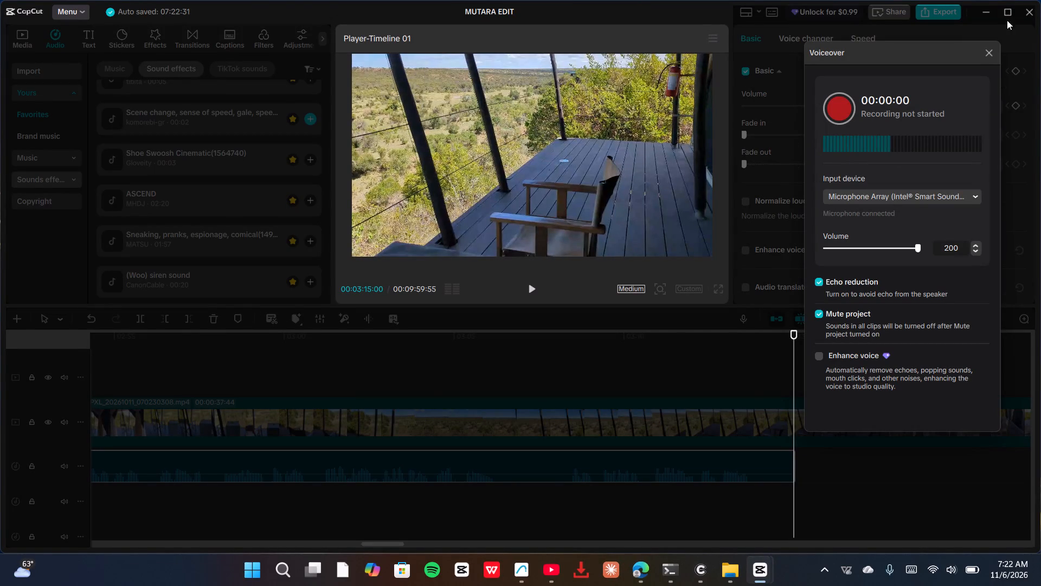
Close the voiceover recorder and play back the recorded narration from 02:15:05, at the first take over the footpath clip.
{"action": "left_click", "coordinate": [989, 54]}
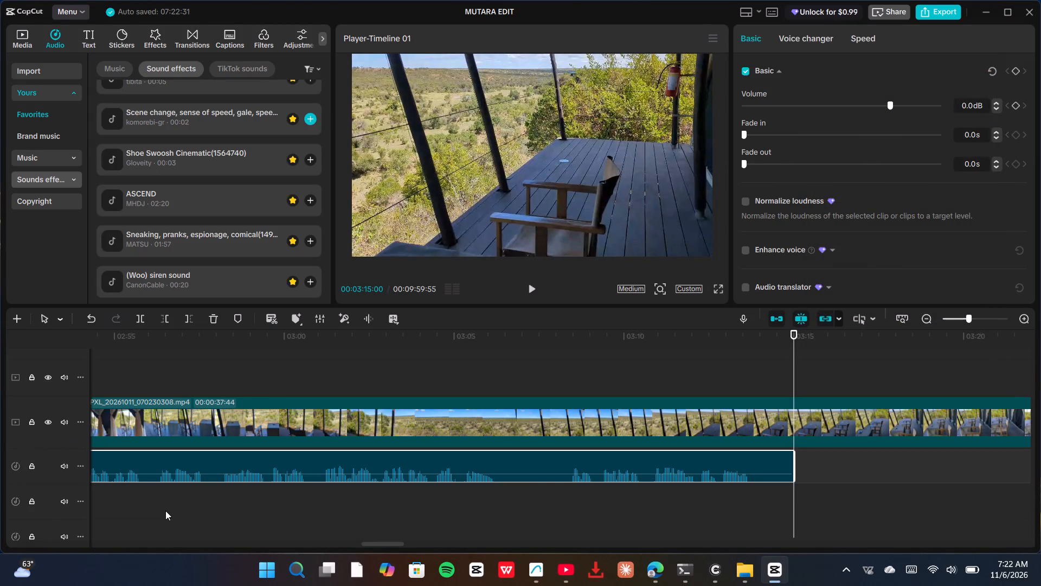
{"action": "left_click_drag", "start_coordinate": [165, 511], "coordinate": [75, 506]}
{"action": "left_click_drag", "start_coordinate": [200, 509], "coordinate": [179, 510]}
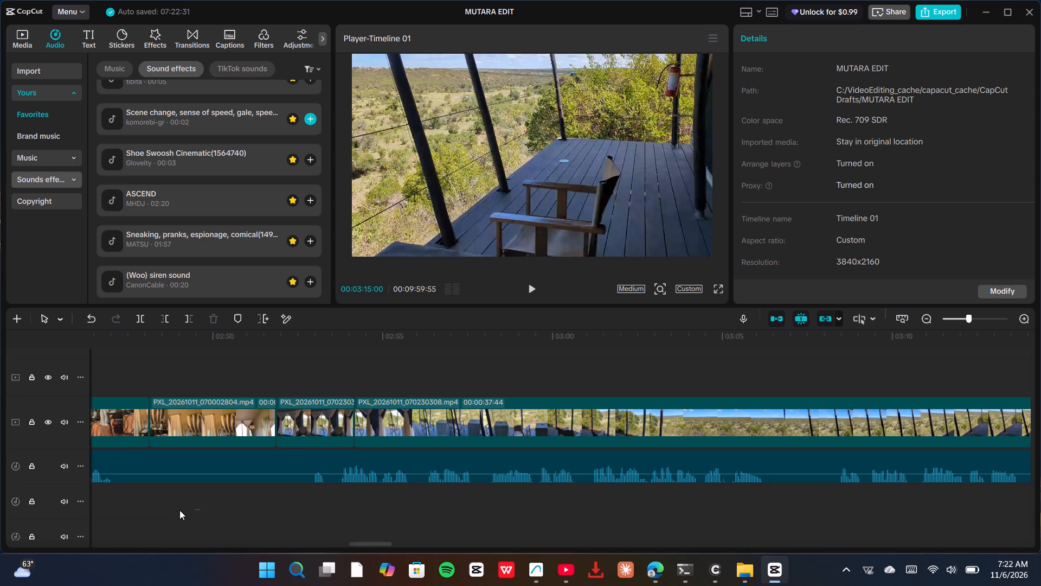
{"action": "left_click_drag", "start_coordinate": [179, 510], "coordinate": [76, 511]}
{"action": "left_click_drag", "start_coordinate": [164, 517], "coordinate": [163, 517]}
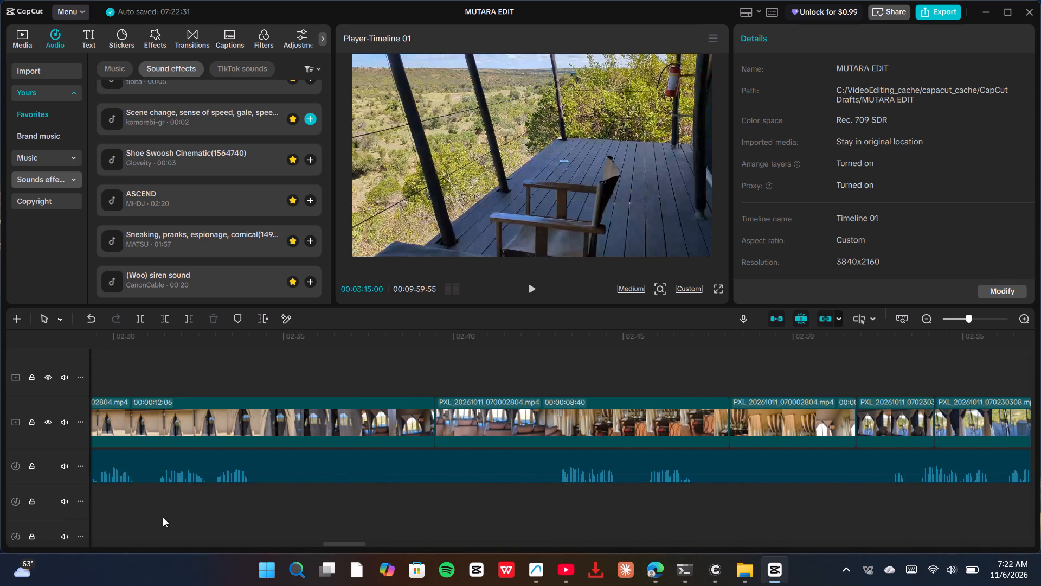
{"action": "left_click_drag", "start_coordinate": [163, 517], "coordinate": [85, 517]}
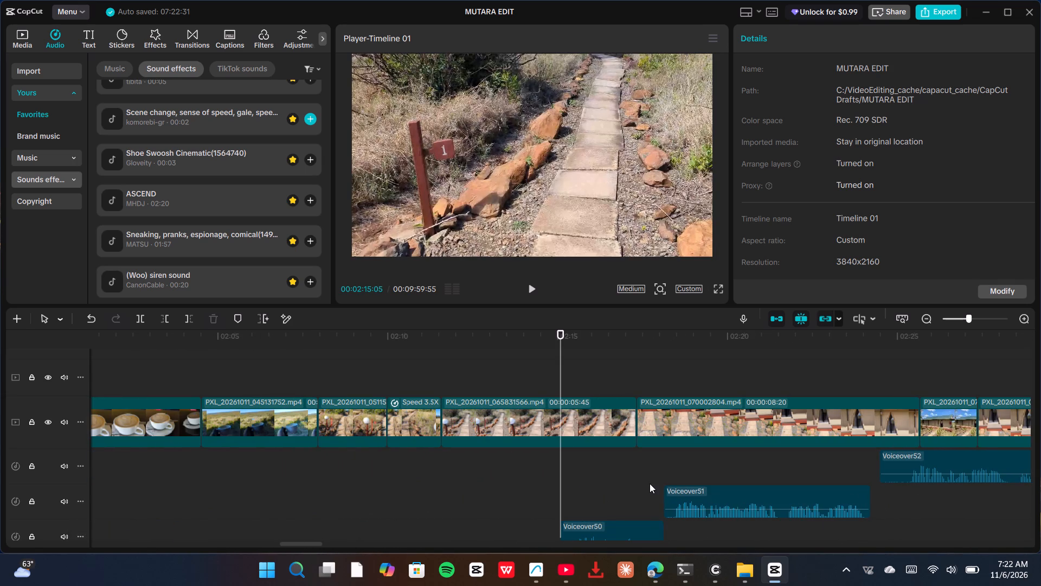
{"action": "key", "text": "space"}
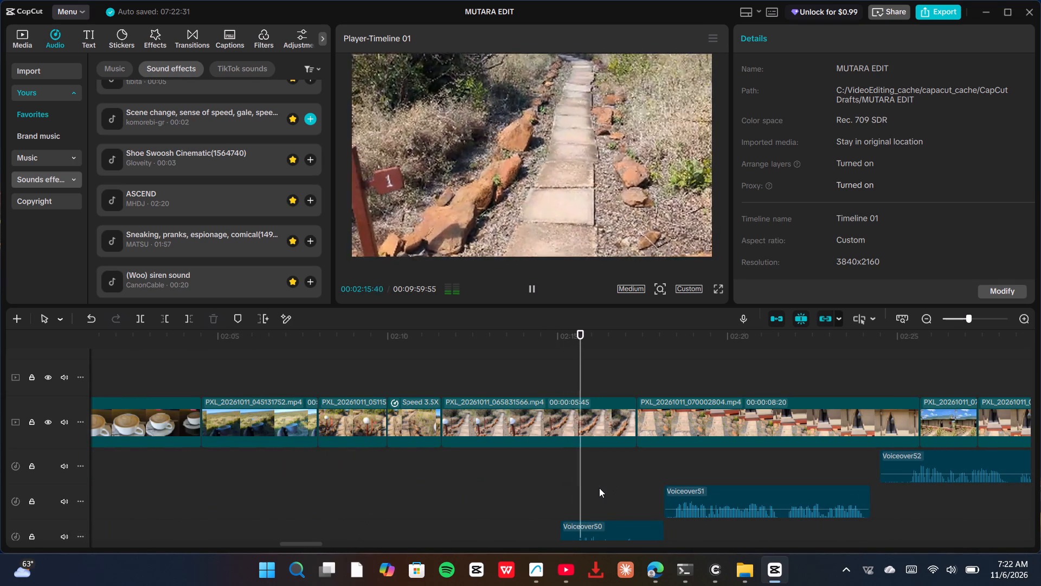
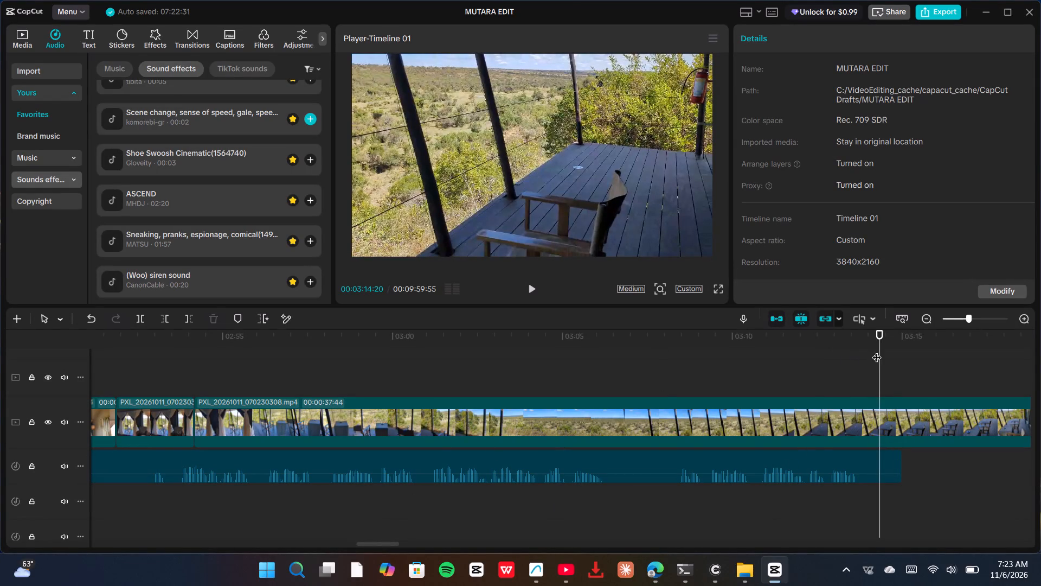
Delete the short Voiceover50 take lying between about 02:15 and 02:18.
{"action": "left_click_drag", "start_coordinate": [878, 359], "coordinate": [587, 376]}
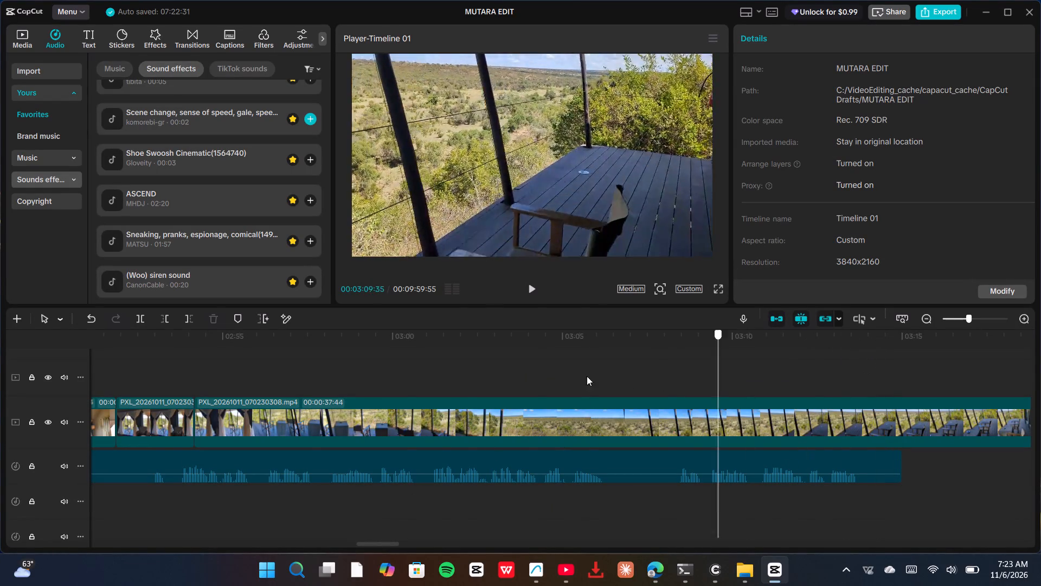
{"action": "left_click_drag", "start_coordinate": [587, 376], "coordinate": [115, 338]}
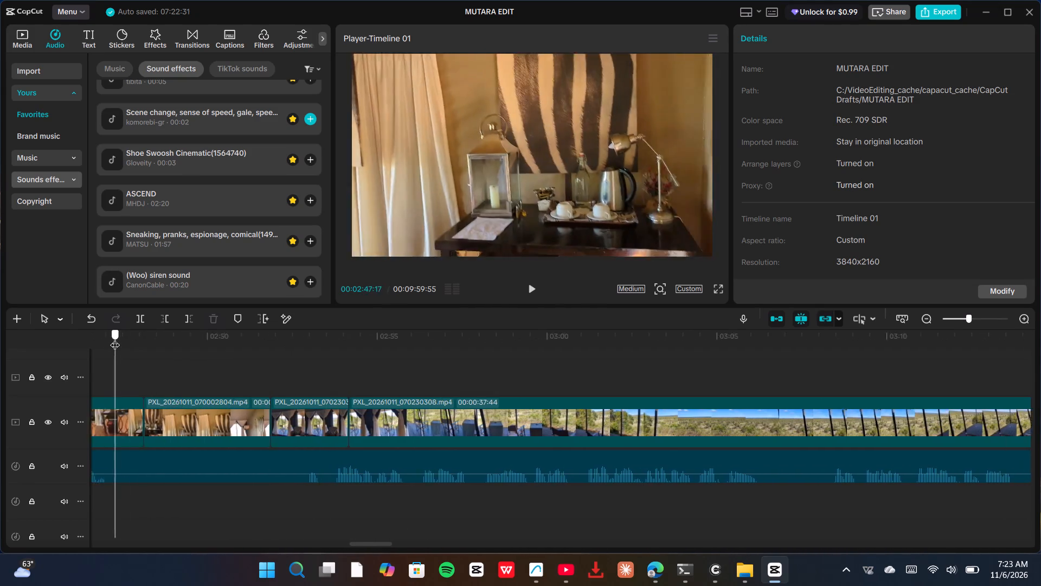
{"action": "left_click_drag", "start_coordinate": [115, 338], "coordinate": [113, 319]}
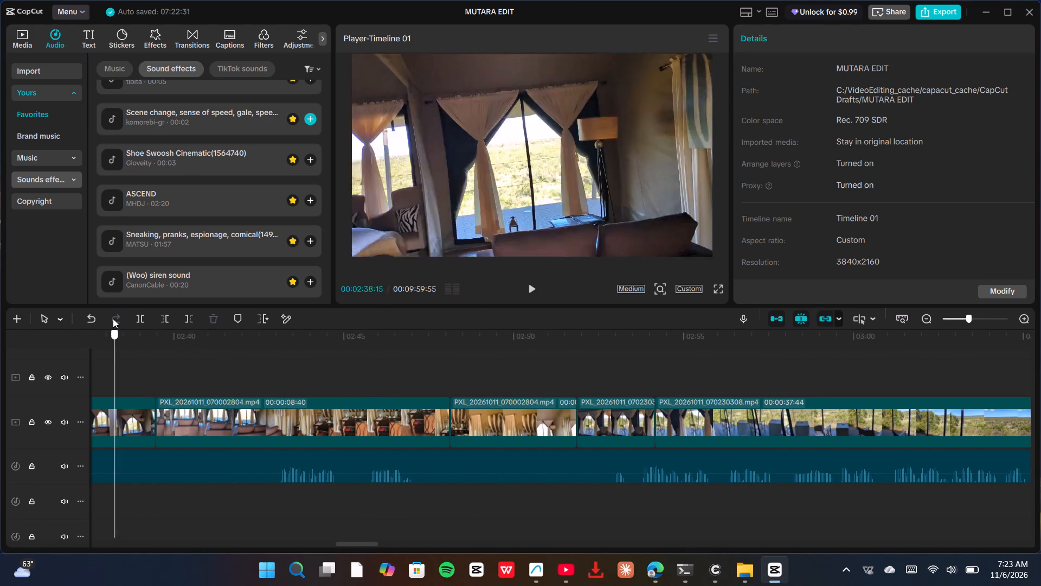
{"action": "left_click_drag", "start_coordinate": [113, 319], "coordinate": [338, 321]}
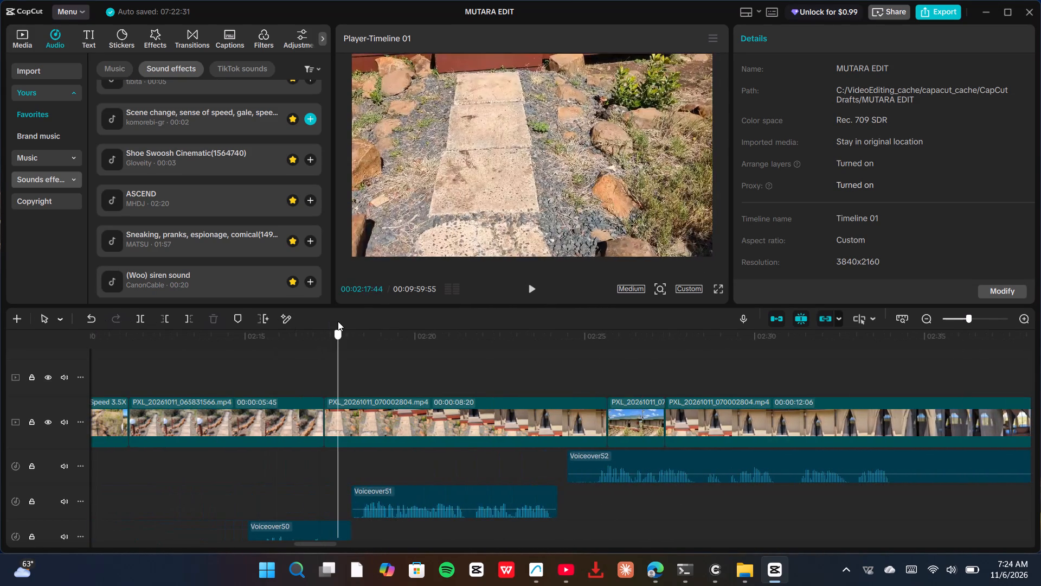
{"action": "left_click_drag", "start_coordinate": [338, 321], "coordinate": [355, 322]}
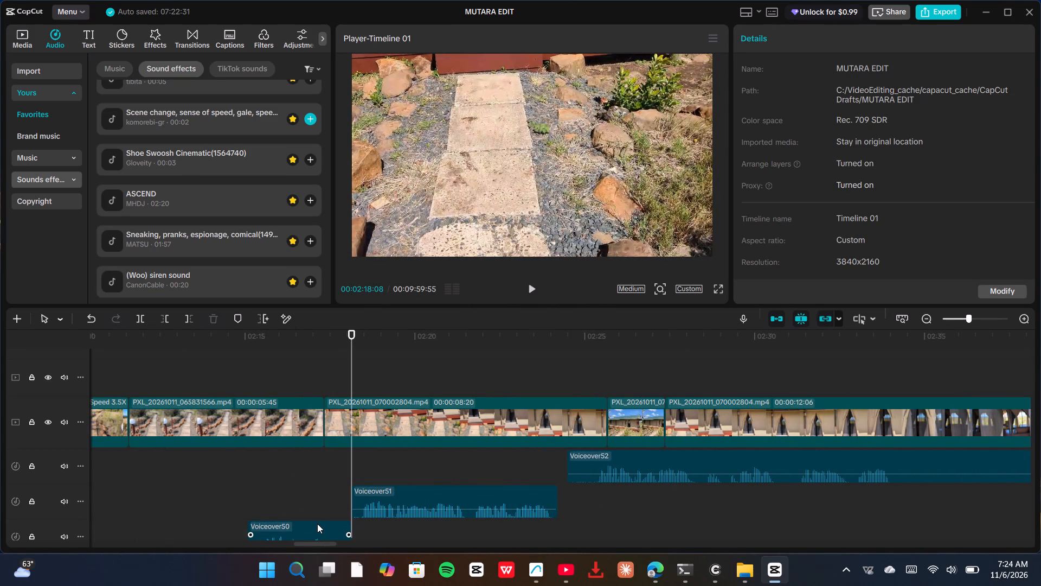
{"action": "left_click", "coordinate": [317, 524]}
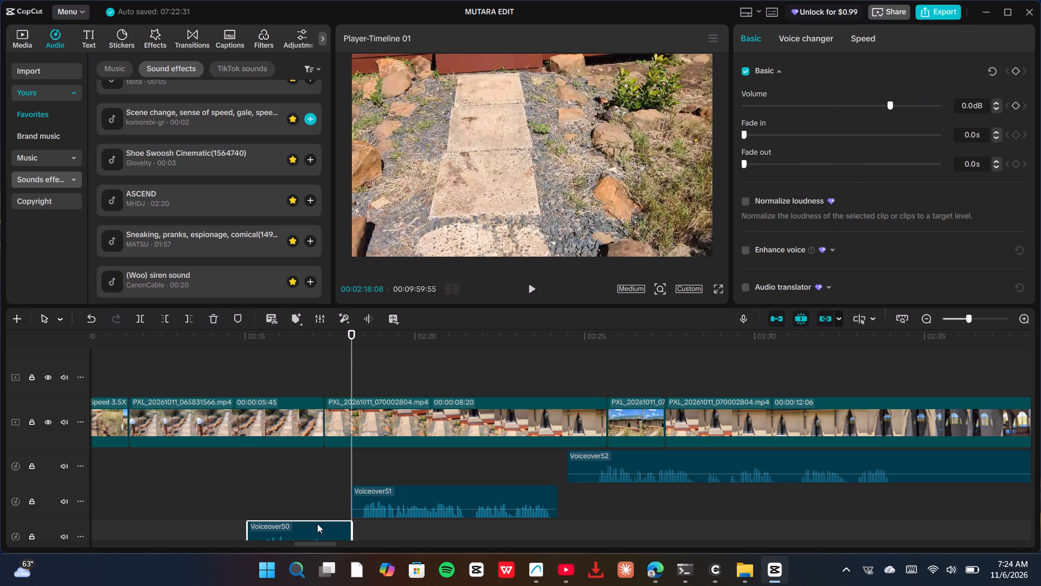
{"action": "key", "text": "Delete"}
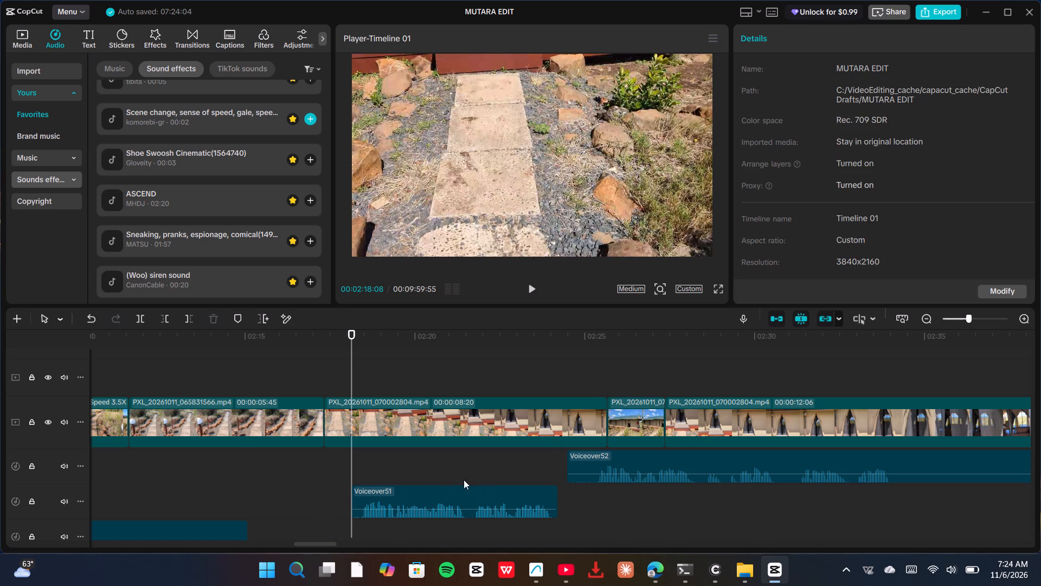
Move the Voiceover51 take up to the uppermost audio track, aligned with the start of footpath clip PXL_20261011_065831566.
{"action": "left_click_drag", "start_coordinate": [433, 492], "coordinate": [219, 468]}
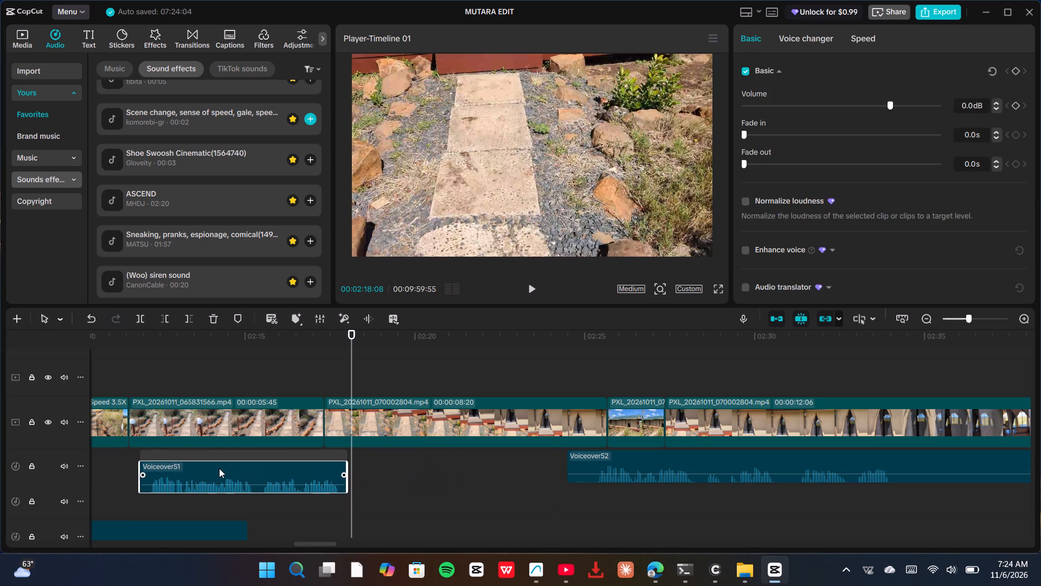
{"action": "left_click_drag", "start_coordinate": [219, 468], "coordinate": [213, 459]}
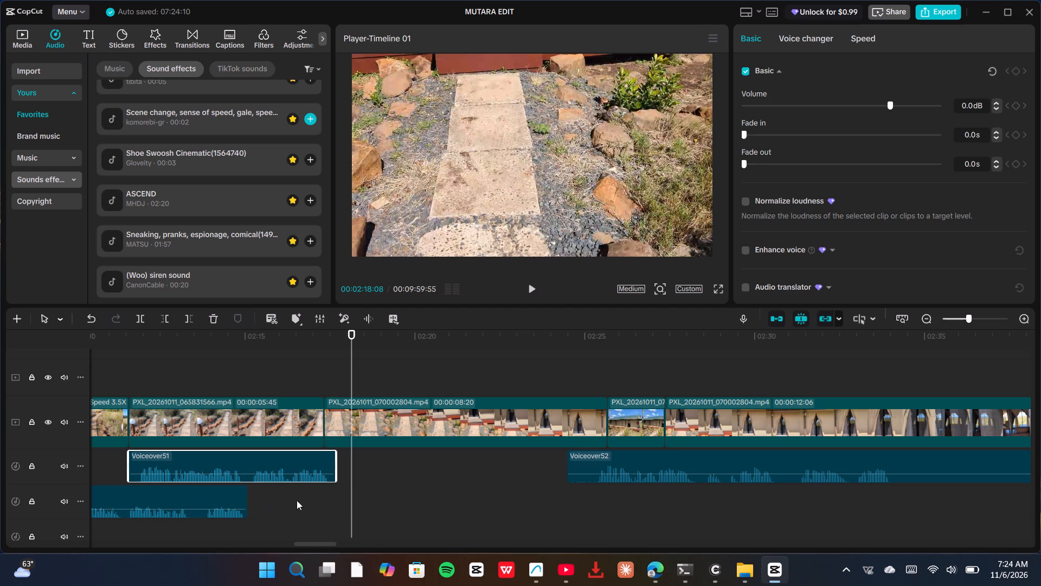
Preview the narration from about 02:08, where Voiceover49 overlaps Voiceover51, and delete the Voiceover49 take.
{"action": "left_click_drag", "start_coordinate": [313, 508], "coordinate": [216, 497]}
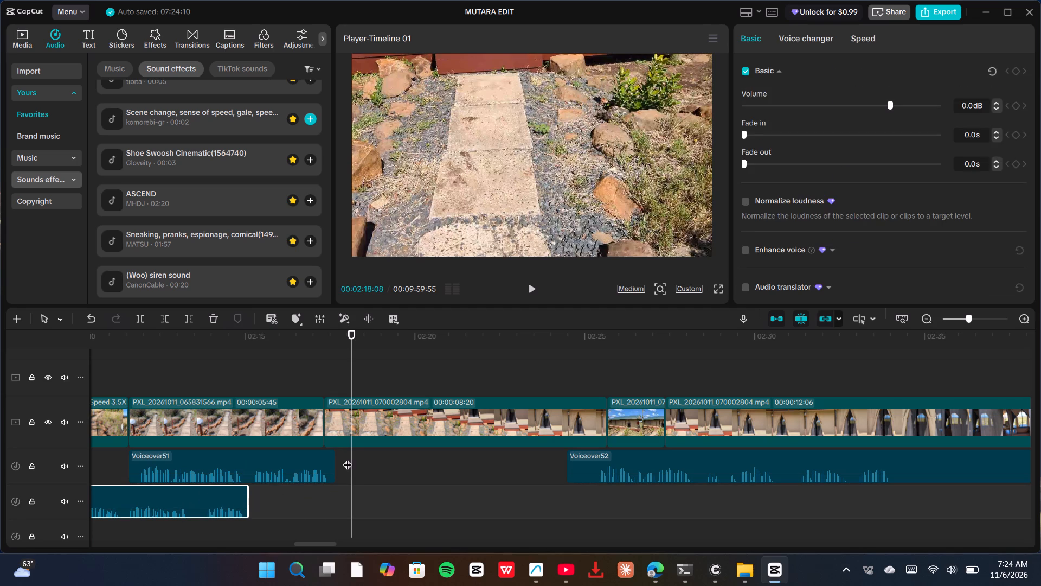
{"action": "left_click", "coordinate": [348, 458]}
{"action": "left_click_drag", "start_coordinate": [348, 464], "coordinate": [303, 460]}
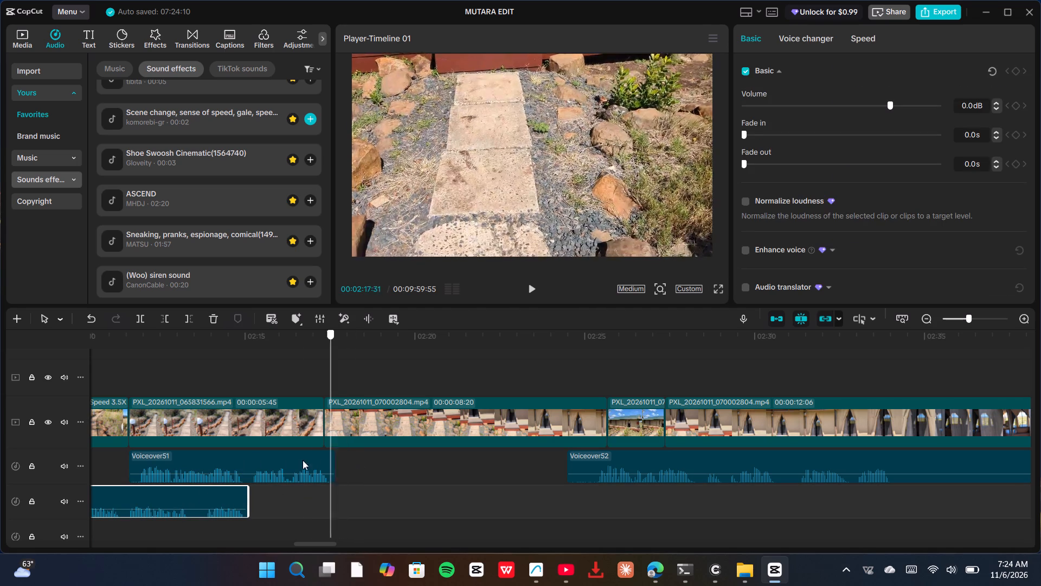
{"action": "left_click_drag", "start_coordinate": [303, 460], "coordinate": [270, 457]}
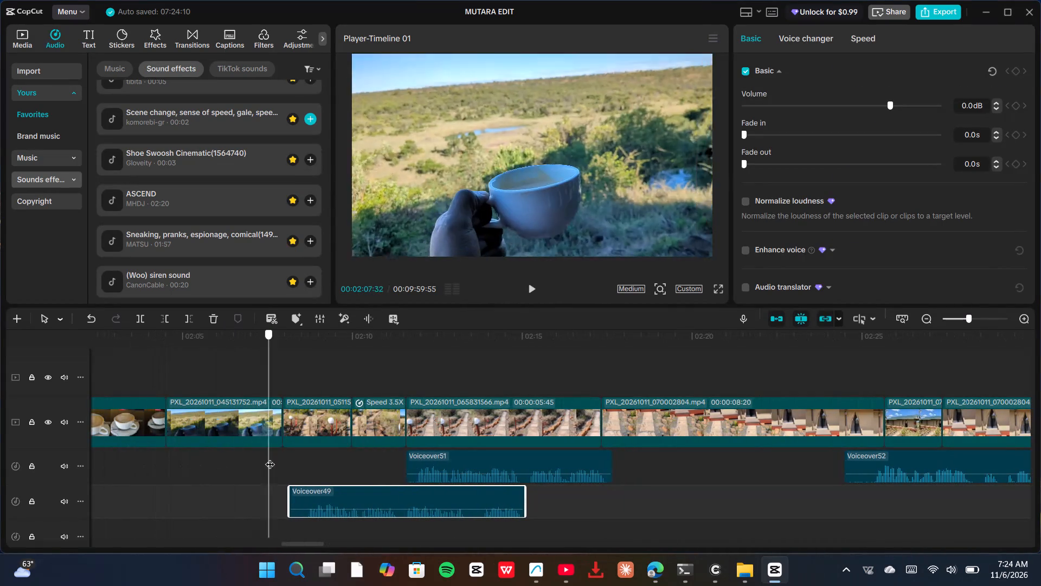
{"action": "left_click_drag", "start_coordinate": [270, 457], "coordinate": [292, 457]}
{"action": "key", "text": "space"}
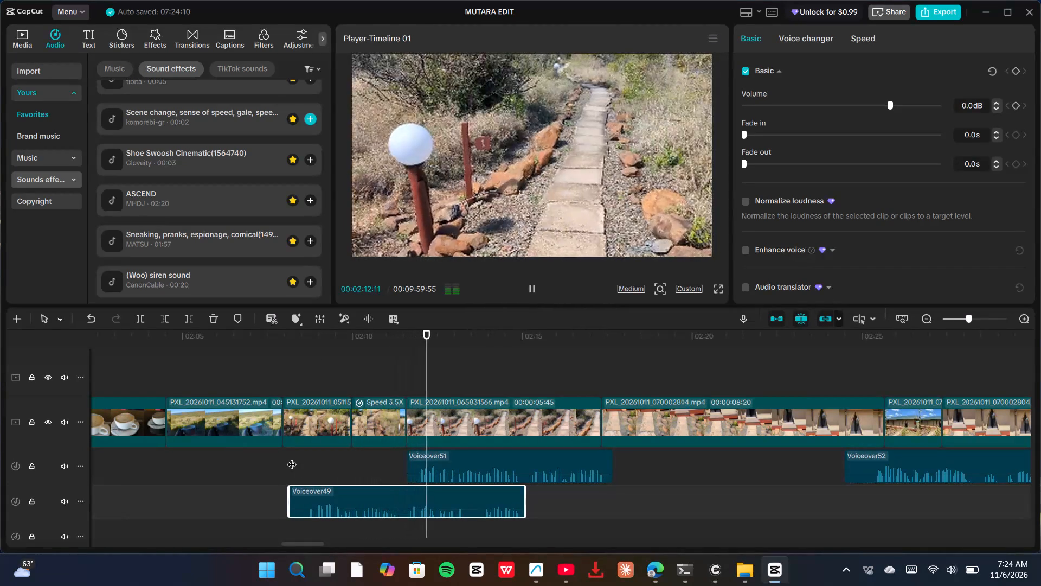
{"action": "key", "text": "space"}
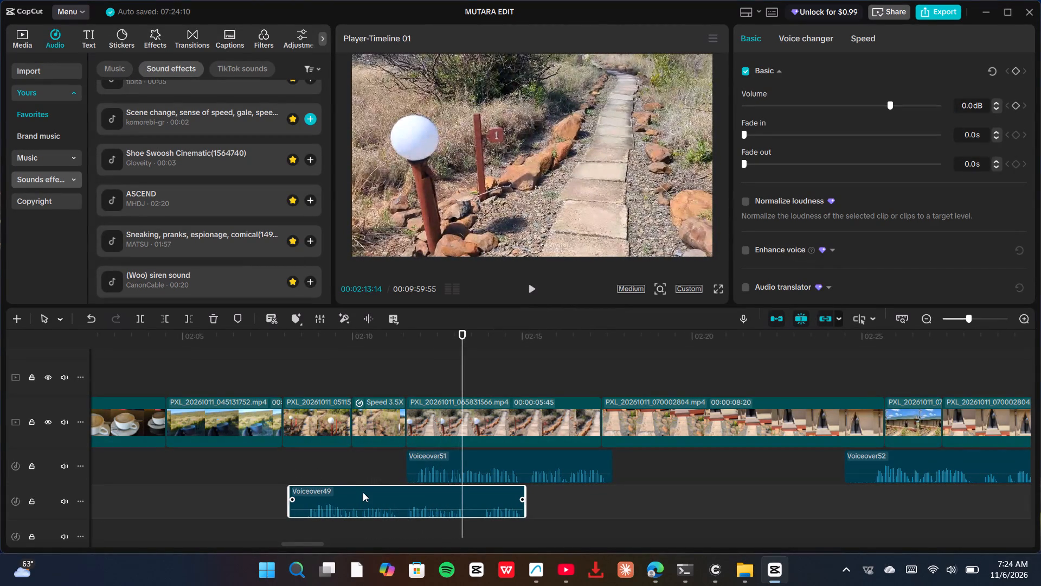
{"action": "left_click", "coordinate": [367, 495]}
{"action": "key", "text": "Delete"}
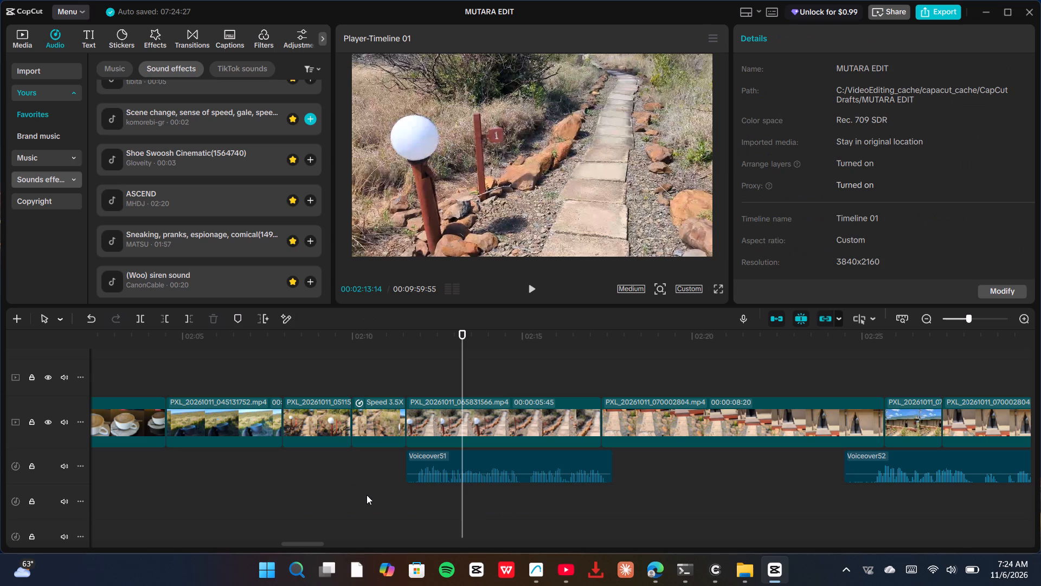
Play back the narration from the start of Voiceover51 through to 02:31:42 in the tent footage.
{"action": "left_click", "coordinate": [393, 462]}
{"action": "key", "text": "space"}
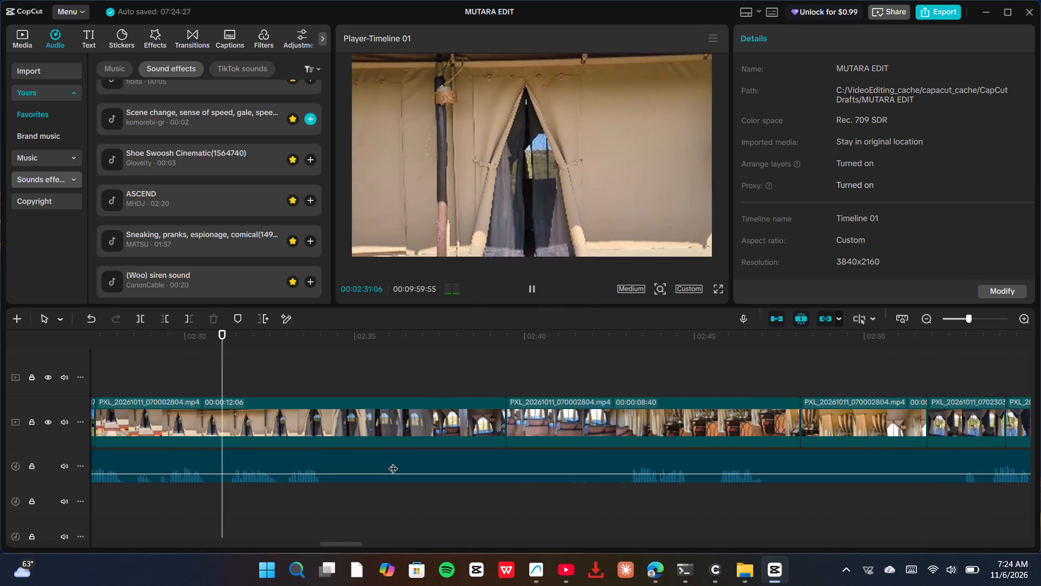
{"action": "key", "text": "space"}
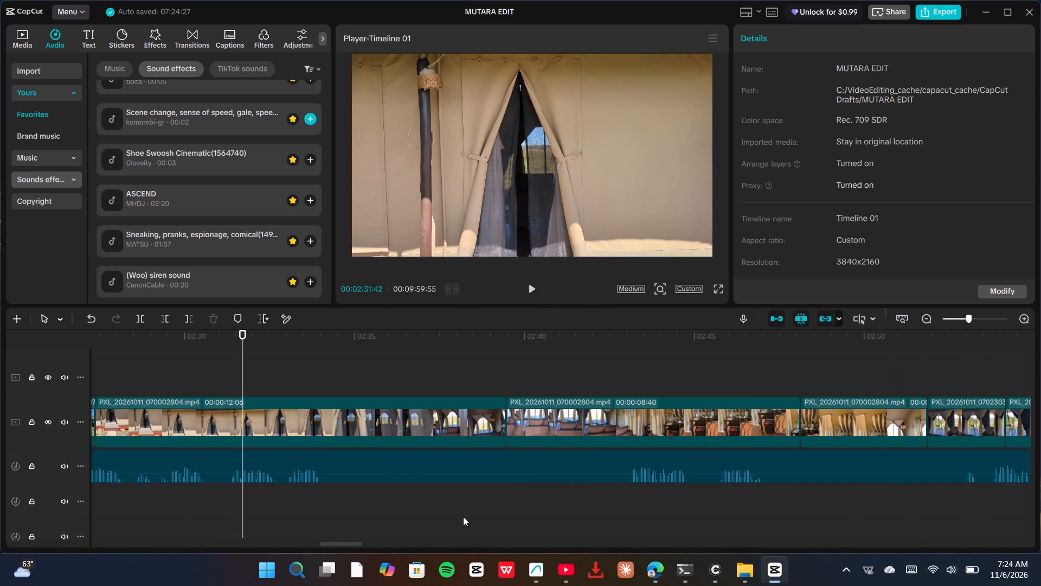
Split Voiceover52 at 02:25:22, just before its first spoken phrase.
{"action": "scroll", "coordinate": [470, 483], "scroll_direction": "down", "scroll_amount": 5, "text": "ctrl"}
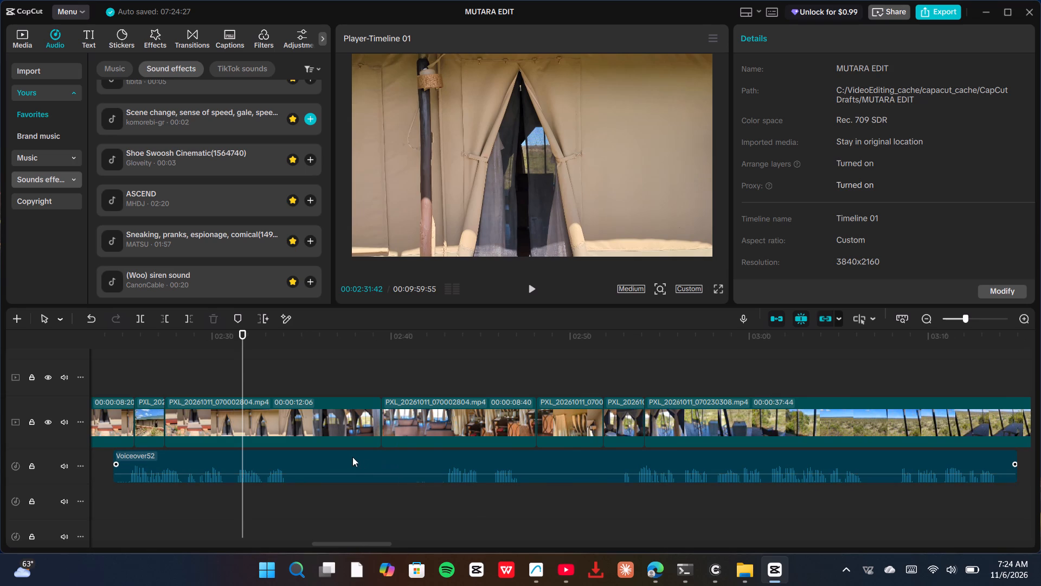
{"action": "scroll", "coordinate": [292, 470], "scroll_direction": "down", "scroll_amount": 2, "text": "ctrl"}
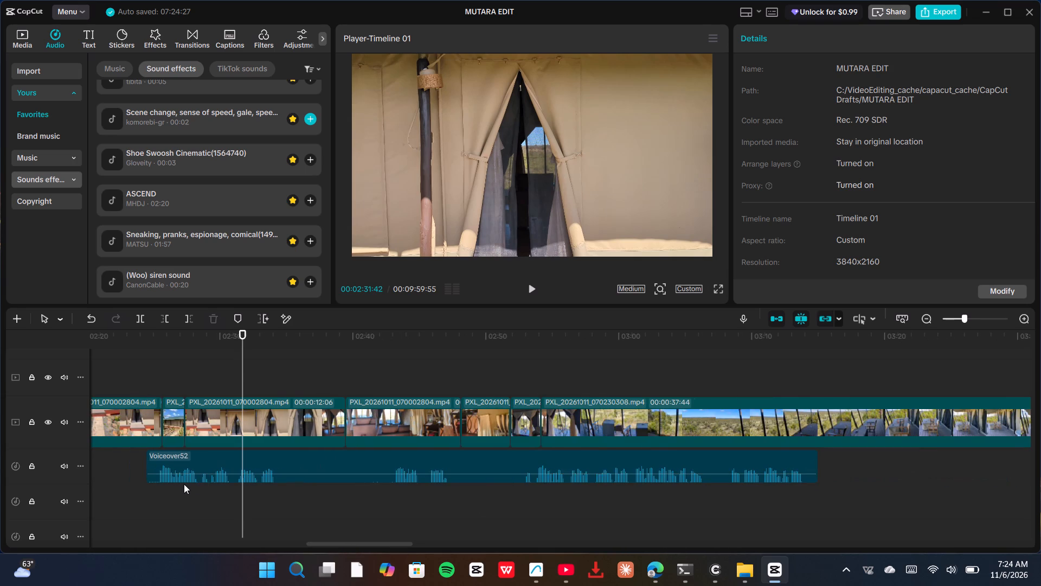
{"action": "left_click", "coordinate": [160, 478]}
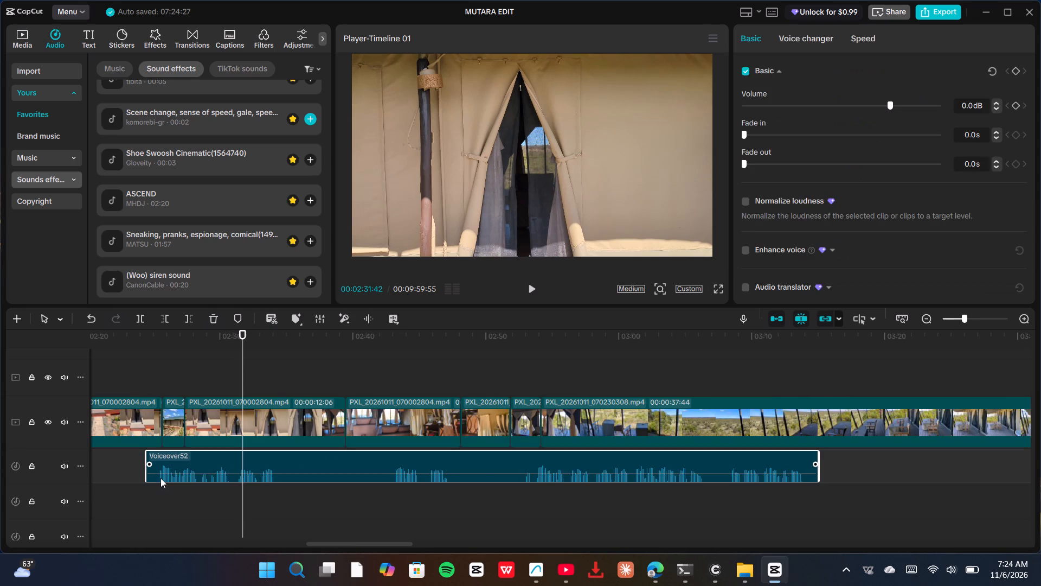
{"action": "left_click", "coordinate": [161, 464]}
{"action": "left_click", "coordinate": [161, 467]}
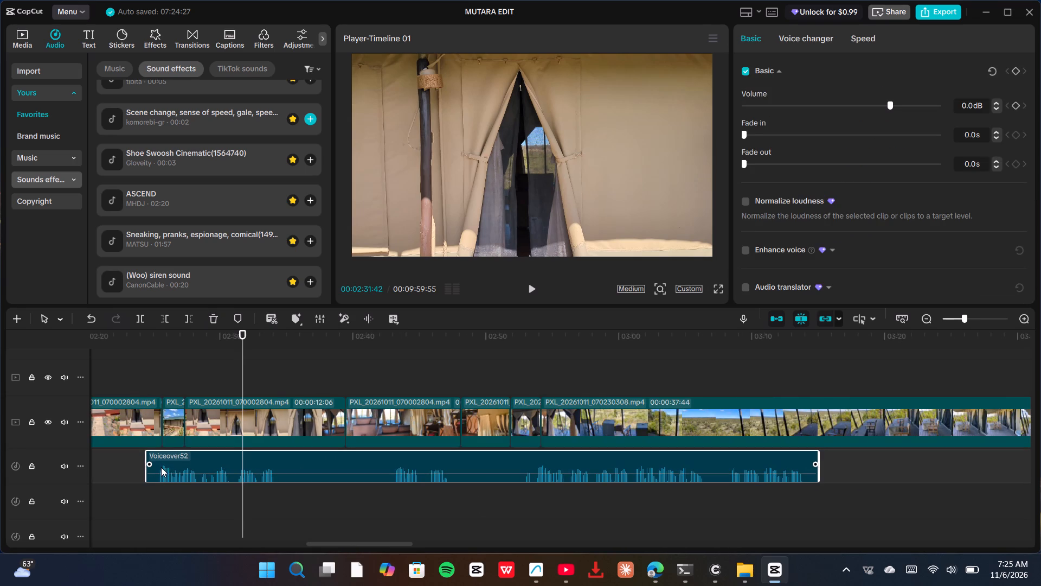
{"action": "left_click", "coordinate": [160, 501]}
{"action": "left_click", "coordinate": [162, 470]}
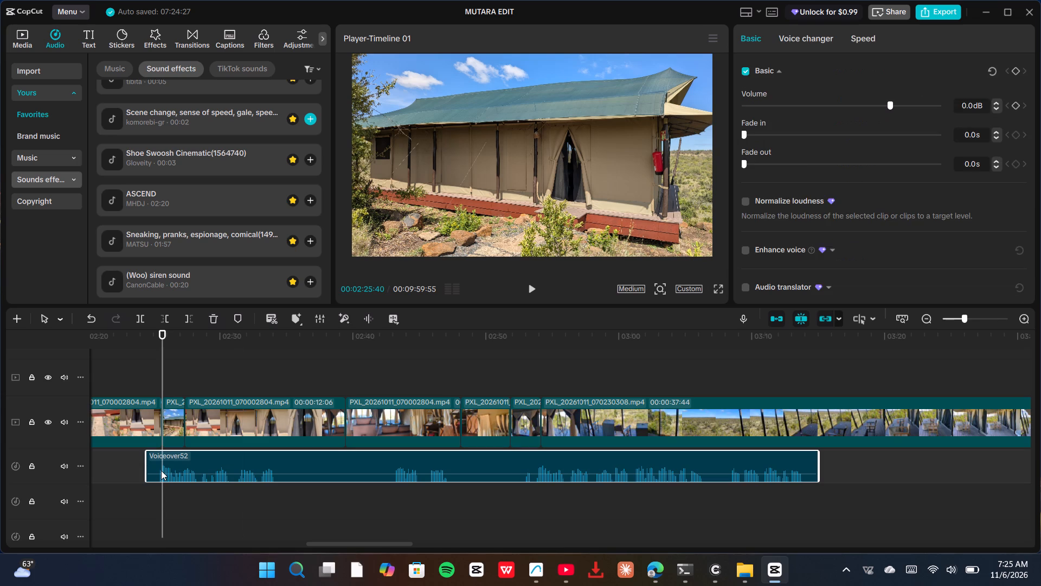
{"action": "key", "text": "Left"}
{"action": "key", "text": "Left"}
{"action": "key", "text": "Left"}
{"action": "key", "text": "Left"}
{"action": "key", "text": "Left"}
{"action": "key", "text": "Left"}
{"action": "key", "text": "Left"}
{"action": "key", "text": "Left"}
{"action": "key", "text": "Left"}
{"action": "key", "text": "Left"}
{"action": "key", "text": "Left"}
{"action": "key", "text": "Left"}
{"action": "key", "text": "Left"}
{"action": "key", "text": "Left"}
{"action": "key", "text": "Left"}
{"action": "key", "text": "Left"}
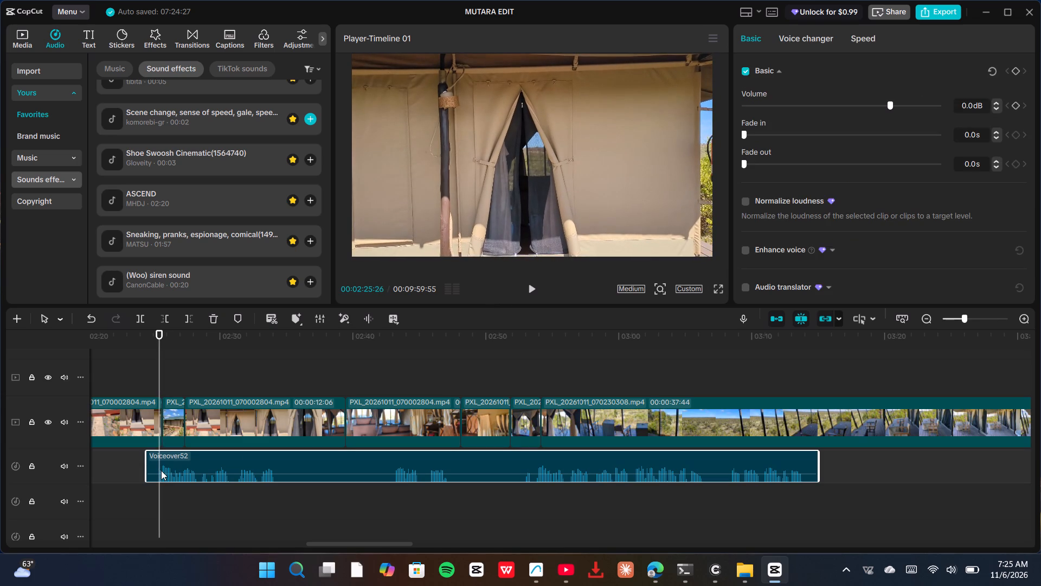
{"action": "key", "text": "Left"}
{"action": "key", "text": "Left"}
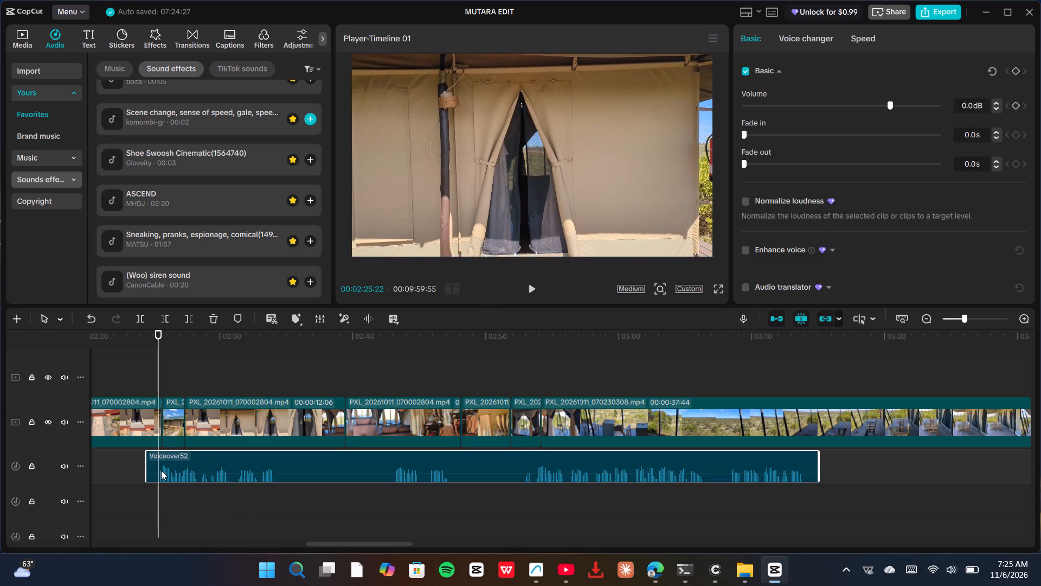
{"action": "key", "text": "ctrl+b"}
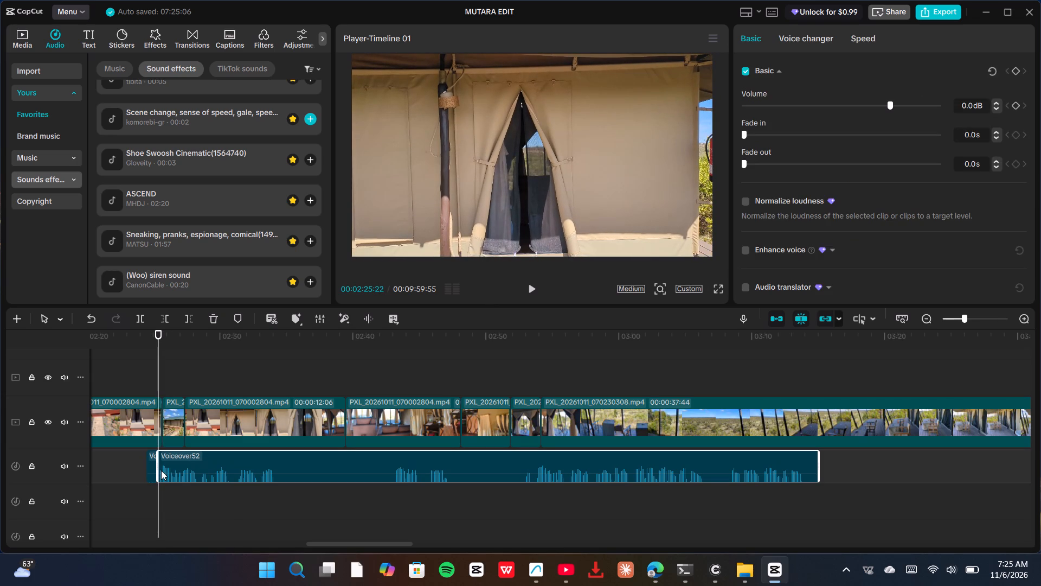
Split Voiceover52 again at 02:28:10, at the end of its first spoken phrase.
{"action": "key", "text": "Right"}
{"action": "key", "text": "Right"}
{"action": "key", "text": "Right"}
{"action": "key", "text": "Right"}
{"action": "key", "text": "Right"}
{"action": "key", "text": "Right"}
{"action": "key", "text": "Right"}
{"action": "key", "text": "Right"}
{"action": "key", "text": "Right"}
{"action": "key", "text": "Right"}
{"action": "key", "text": "Right"}
{"action": "key", "text": "Right"}
{"action": "key", "text": "Right"}
{"action": "key", "text": "Right"}
{"action": "key", "text": "Right"}
{"action": "key", "text": "Right"}
{"action": "key", "text": "Right"}
{"action": "key", "text": "Right"}
{"action": "key", "text": "Right"}
{"action": "key", "text": "Right"}
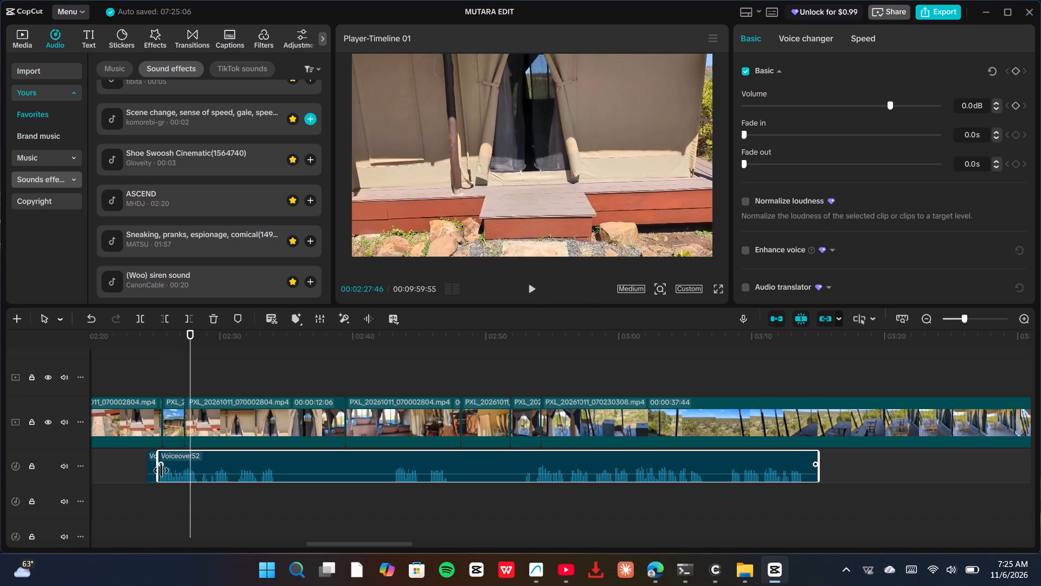
{"action": "key", "text": "ctrl+b"}
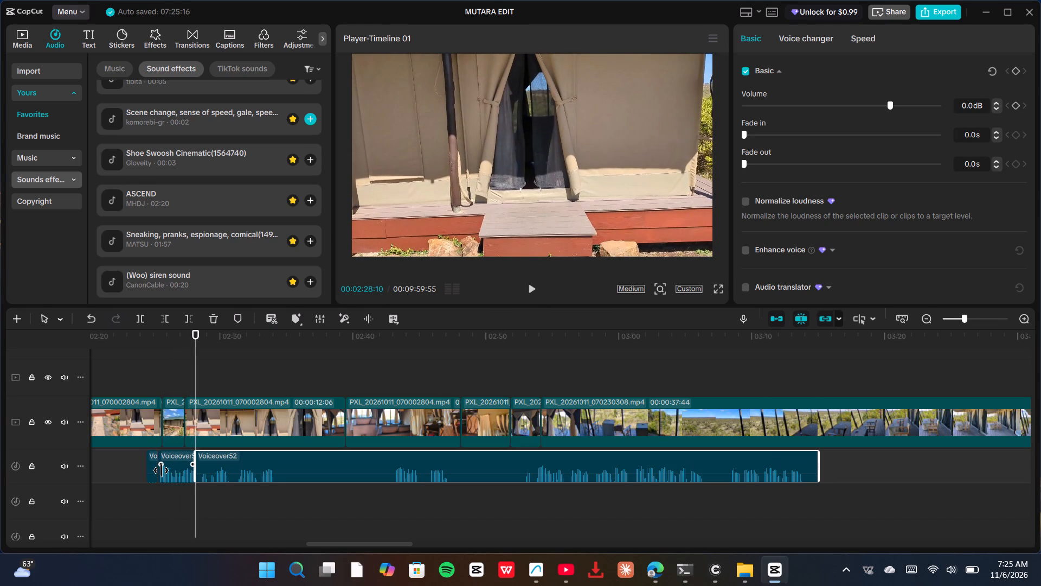
Split the remaining Voiceover52 piece at 02:28:37, before the next short burst of speech.
{"action": "key", "text": "Right"}
{"action": "key", "text": "Right"}
{"action": "key", "text": "Right"}
{"action": "key", "text": "Right"}
{"action": "key", "text": "Right"}
{"action": "key", "text": "Right"}
{"action": "key", "text": "Right"}
{"action": "key", "text": "Right"}
{"action": "key", "text": "Right"}
{"action": "key", "text": "Right"}
{"action": "key", "text": "Right"}
{"action": "key", "text": "Right"}
{"action": "key", "text": "Right"}
{"action": "key", "text": "Right"}
{"action": "key", "text": "Right"}
{"action": "key", "text": "Right"}
{"action": "key", "text": "Right"}
{"action": "key", "text": "Right"}
{"action": "key", "text": "Right"}
{"action": "key", "text": "Right"}
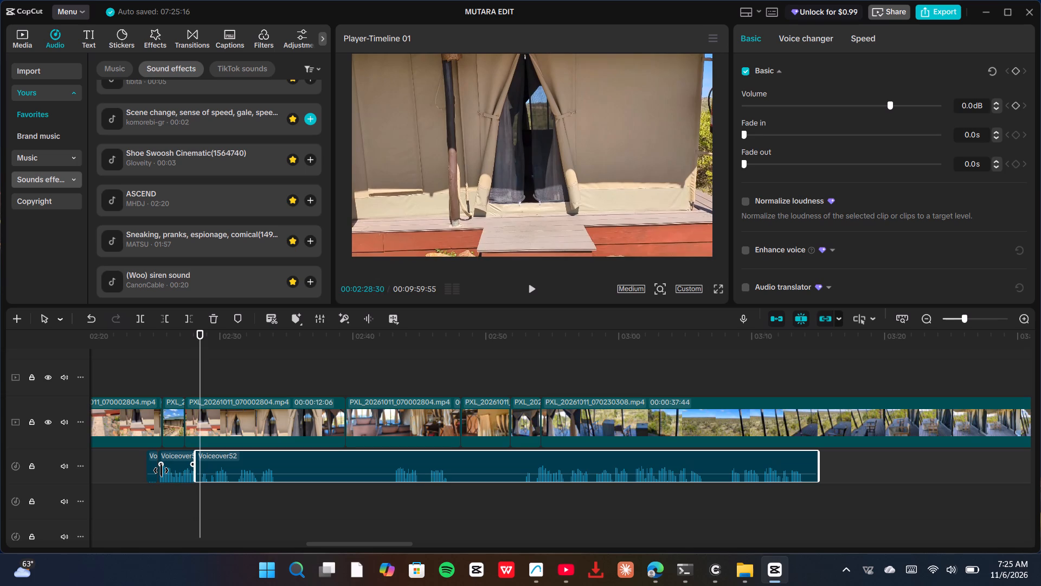
{"action": "key", "text": "Right"}
{"action": "key", "text": "Right"}
{"action": "key", "text": "Right"}
{"action": "key", "text": "Right"}
{"action": "key", "text": "Right"}
{"action": "key", "text": "Right"}
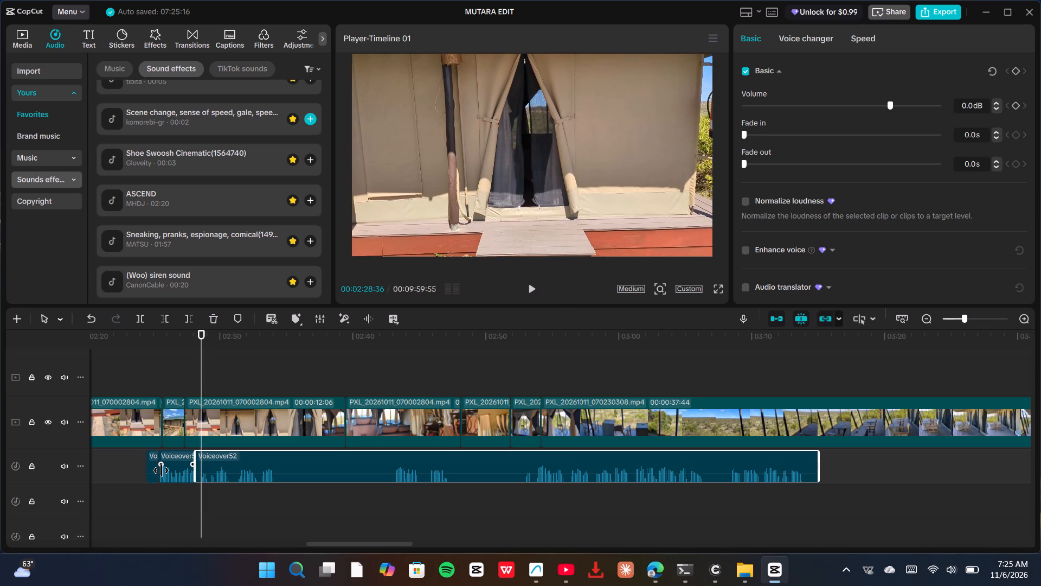
{"action": "key", "text": "Right"}
{"action": "key", "text": "ctrl+b"}
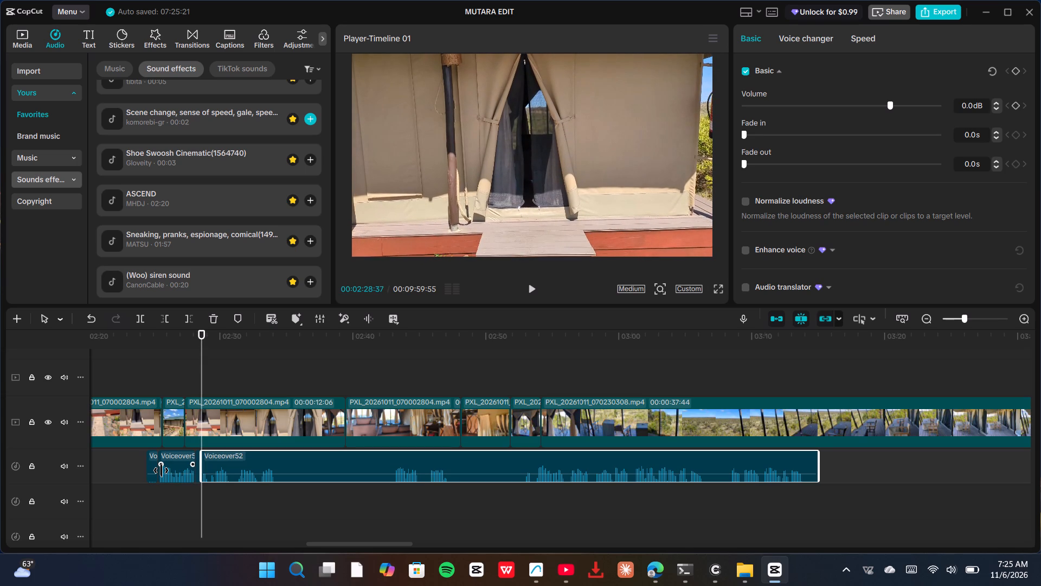
Split the remaining Voiceover52 piece at 02:29:02.
{"action": "key", "text": "Right"}
{"action": "key", "text": "Right"}
{"action": "key", "text": "Right"}
{"action": "key", "text": "Right"}
{"action": "key", "text": "Right"}
{"action": "key", "text": "Right"}
{"action": "key", "text": "Right"}
{"action": "key", "text": "Right"}
{"action": "key", "text": "Right"}
{"action": "key", "text": "Right"}
{"action": "key", "text": "Right"}
{"action": "key", "text": "Right"}
{"action": "key", "text": "Right"}
{"action": "key", "text": "Right"}
{"action": "key", "text": "Right"}
{"action": "key", "text": "Right"}
{"action": "key", "text": "Right"}
{"action": "key", "text": "Right"}
{"action": "key", "text": "Right"}
{"action": "key", "text": "Right"}
{"action": "key", "text": "Right"}
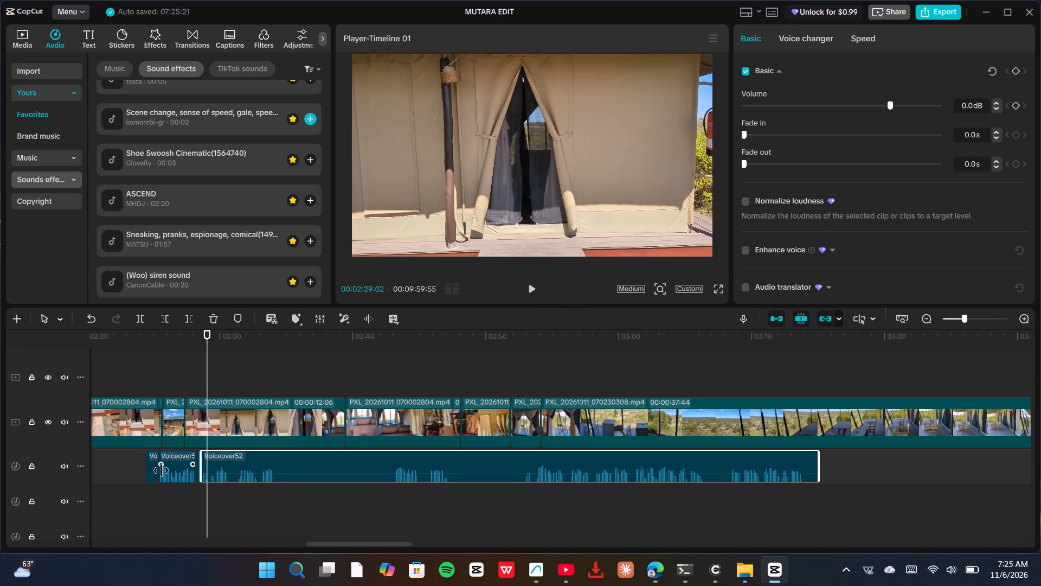
{"action": "key", "text": "ctrl+b"}
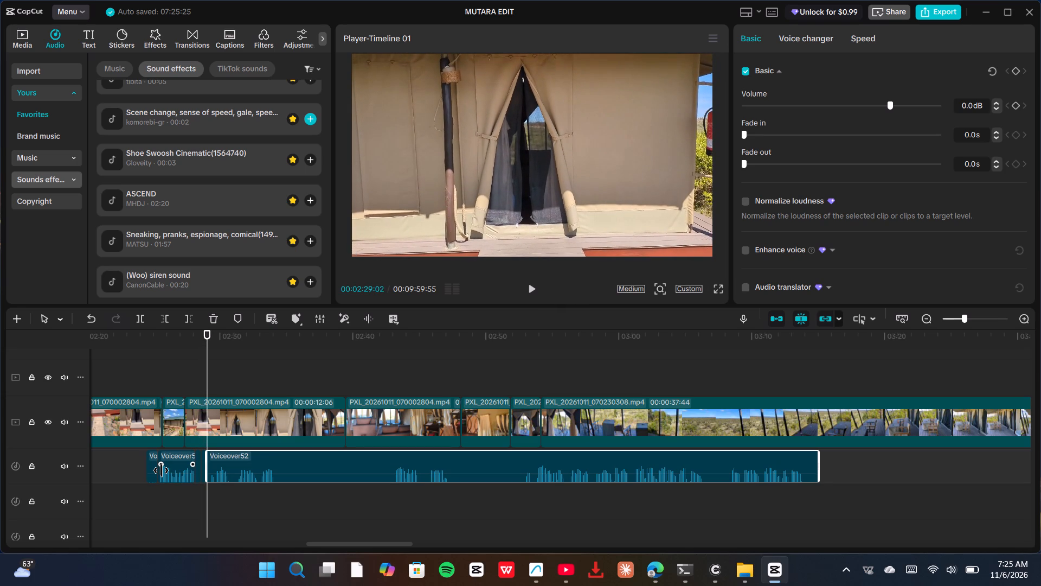
Split the remaining Voiceover52 piece at 02:29:18, just before the next spoken phrase.
{"action": "key", "text": "Right"}
{"action": "key", "text": "Right"}
{"action": "key", "text": "Right"}
{"action": "key", "text": "Right"}
{"action": "key", "text": "Right"}
{"action": "key", "text": "Right"}
{"action": "key", "text": "Right"}
{"action": "key", "text": "Right"}
{"action": "key", "text": "Right"}
{"action": "key", "text": "Right"}
{"action": "key", "text": "Right"}
{"action": "key", "text": "Right"}
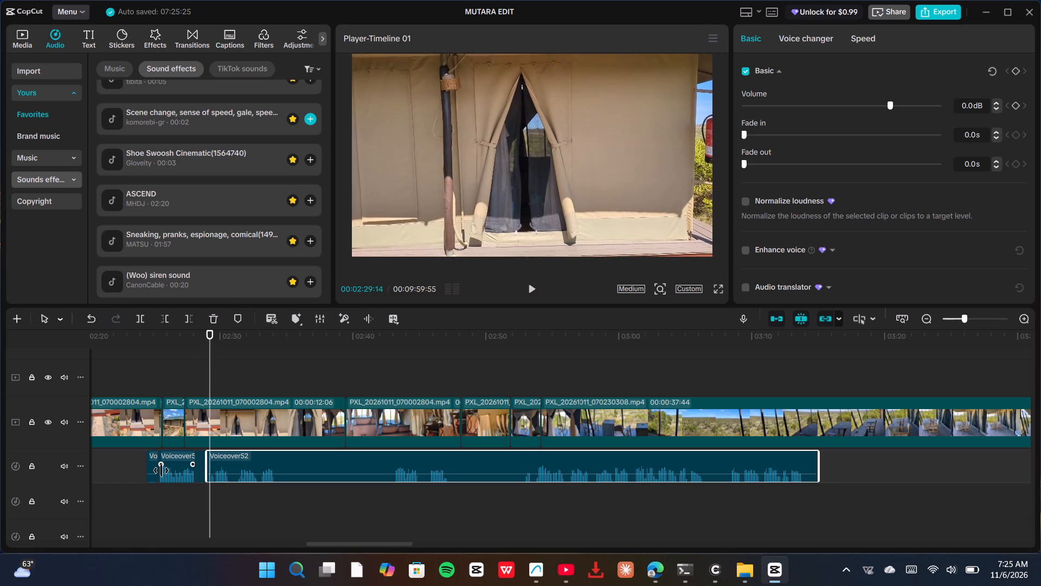
{"action": "key", "text": "Right"}
{"action": "key", "text": "Right"}
{"action": "key", "text": "Right"}
{"action": "key", "text": "Right"}
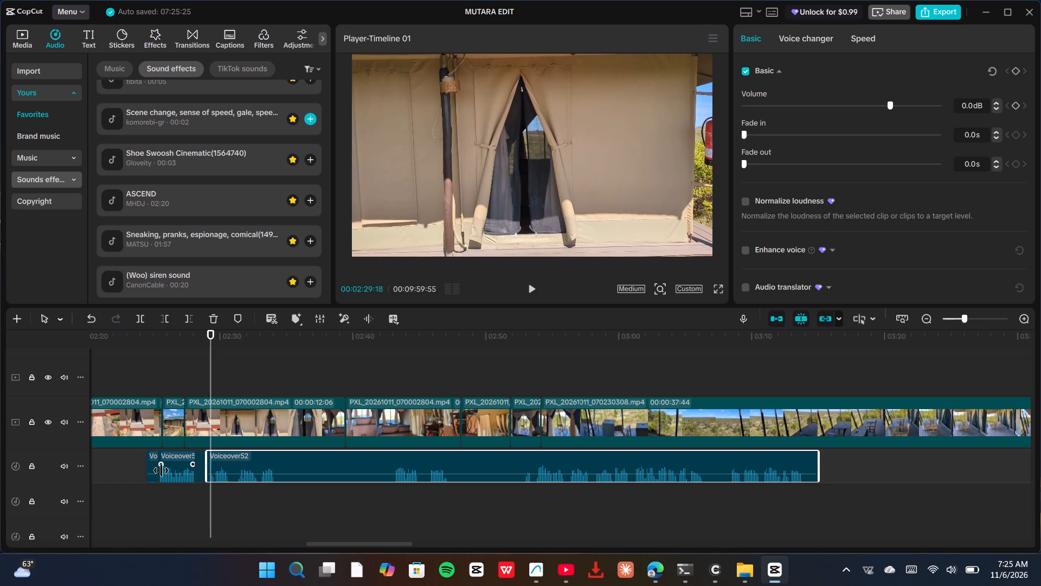
{"action": "key", "text": "ctrl+b"}
Split the remaining Voiceover52 piece at 02:30:39, at the end of the spoken phrase.
{"action": "key", "text": "Right"}
{"action": "key", "text": "Right"}
{"action": "key", "text": "Right"}
{"action": "key", "text": "Right"}
{"action": "key", "text": "Right"}
{"action": "key", "text": "Right"}
{"action": "key", "text": "Right"}
{"action": "key", "text": "Right"}
{"action": "key", "text": "Right"}
{"action": "key", "text": "Right"}
{"action": "key", "text": "Right"}
{"action": "key", "text": "Right"}
{"action": "key", "text": "Right"}
{"action": "key", "text": "Right"}
{"action": "key", "text": "Right"}
{"action": "key", "text": "Right"}
{"action": "key", "text": "Right"}
{"action": "key", "text": "Right"}
{"action": "key", "text": "Right"}
{"action": "key", "text": "Right"}
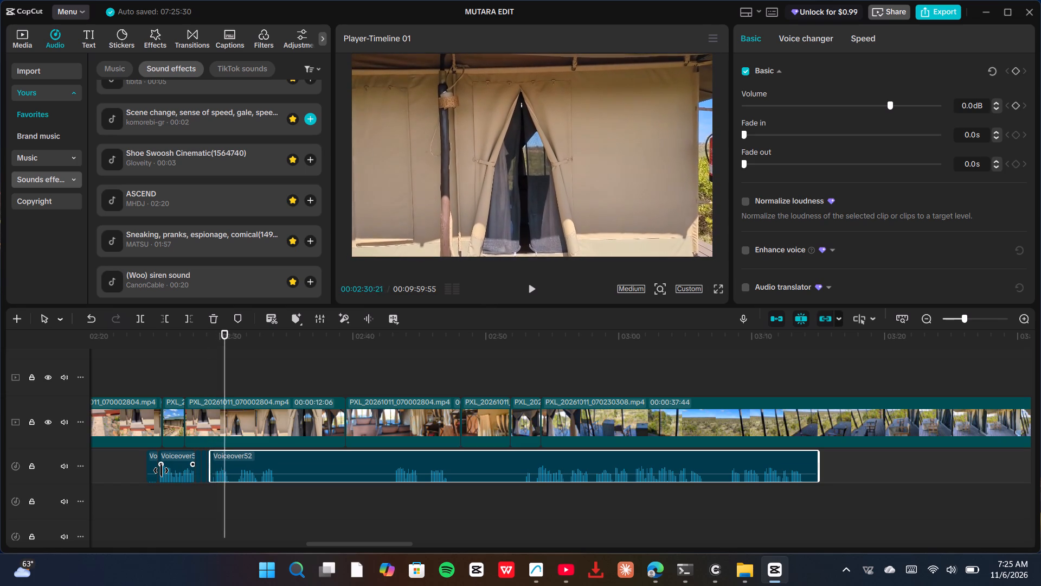
{"action": "key", "text": "Right"}
{"action": "key", "text": "Right"}
{"action": "key", "text": "Right"}
{"action": "key", "text": "Right"}
{"action": "key", "text": "Right"}
{"action": "key", "text": "Right"}
{"action": "key", "text": "Right"}
{"action": "key", "text": "Right"}
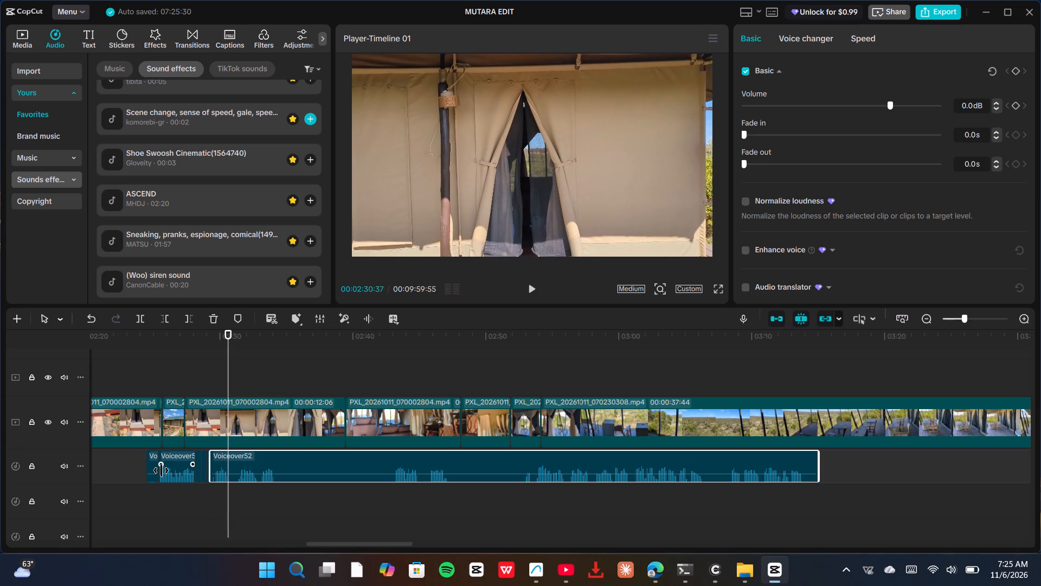
{"action": "key", "text": "Right"}
{"action": "key", "text": "Right"}
{"action": "key", "text": "ctrl+b"}
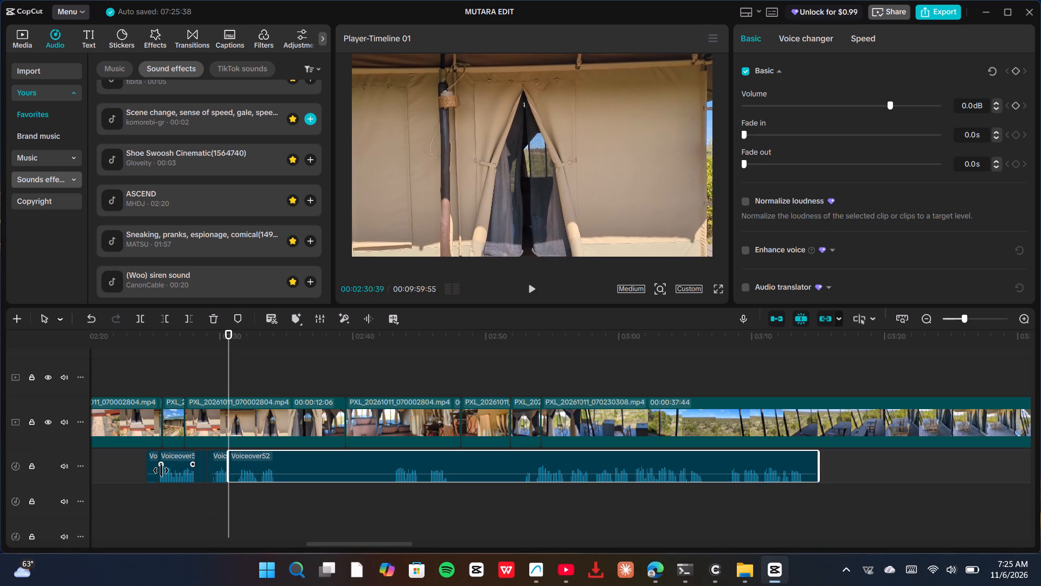
Split the remaining Voiceover52 piece at 02:31:20, just before the next spoken phrase.
{"action": "key", "text": "Right"}
{"action": "key", "text": "Right"}
{"action": "key", "text": "Right"}
{"action": "key", "text": "Right"}
{"action": "key", "text": "Right"}
{"action": "key", "text": "Right"}
{"action": "key", "text": "Right"}
{"action": "key", "text": "Right"}
{"action": "key", "text": "Right"}
{"action": "key", "text": "Right"}
{"action": "key", "text": "Right"}
{"action": "key", "text": "Right"}
{"action": "key", "text": "Right"}
{"action": "key", "text": "Right"}
{"action": "key", "text": "Right"}
{"action": "key", "text": "Right"}
{"action": "key", "text": "Right"}
{"action": "key", "text": "Right"}
{"action": "key", "text": "Right"}
{"action": "key", "text": "Right"}
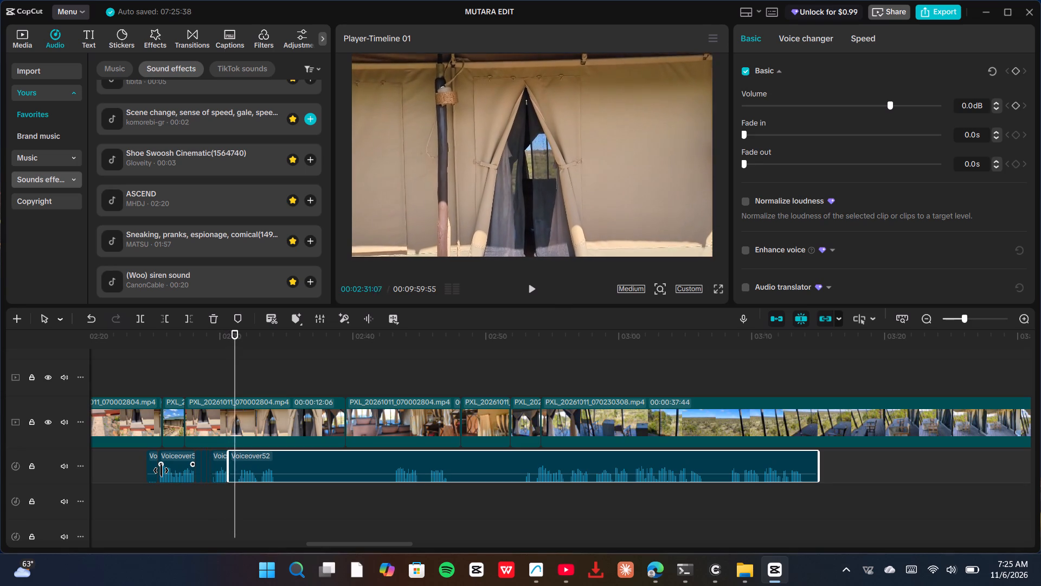
{"action": "key", "text": "Right"}
{"action": "key", "text": "Right"}
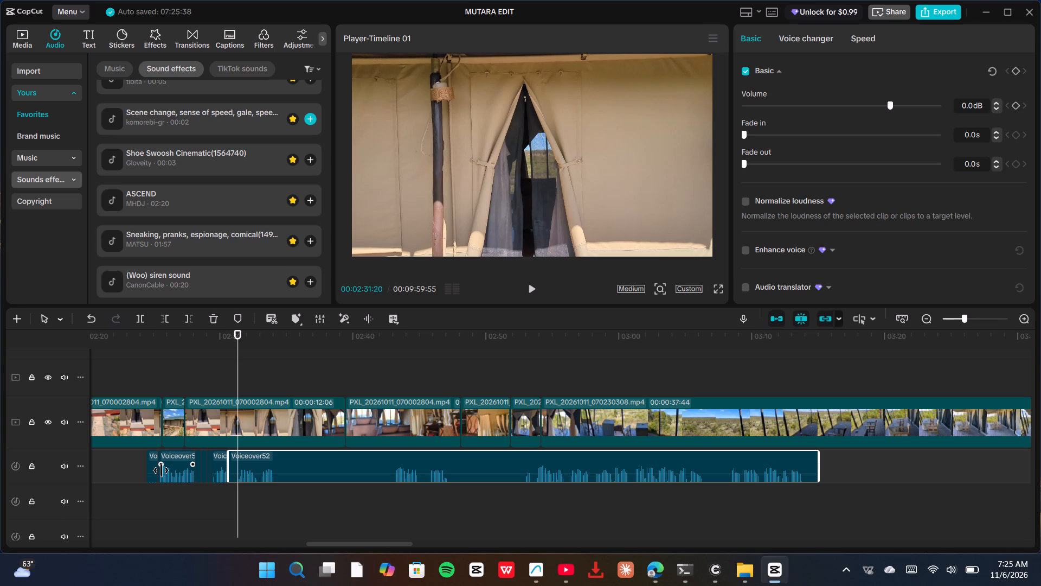
{"action": "key", "text": "ctrl+b"}
Split the remaining Voiceover52 piece at 02:32:54, where that phrase ends.
{"action": "key", "text": "Right"}
{"action": "key", "text": "Right"}
{"action": "key", "text": "Right"}
{"action": "key", "text": "Right"}
{"action": "key", "text": "Right"}
{"action": "key", "text": "Right"}
{"action": "key", "text": "Right"}
{"action": "key", "text": "Right"}
{"action": "key", "text": "Right"}
{"action": "key", "text": "Right"}
{"action": "key", "text": "Right"}
{"action": "key", "text": "Right"}
{"action": "key", "text": "Right"}
{"action": "key", "text": "Right"}
{"action": "key", "text": "Right"}
{"action": "key", "text": "Right"}
{"action": "key", "text": "Right"}
{"action": "key", "text": "Right"}
{"action": "key", "text": "Right"}
{"action": "key", "text": "Right"}
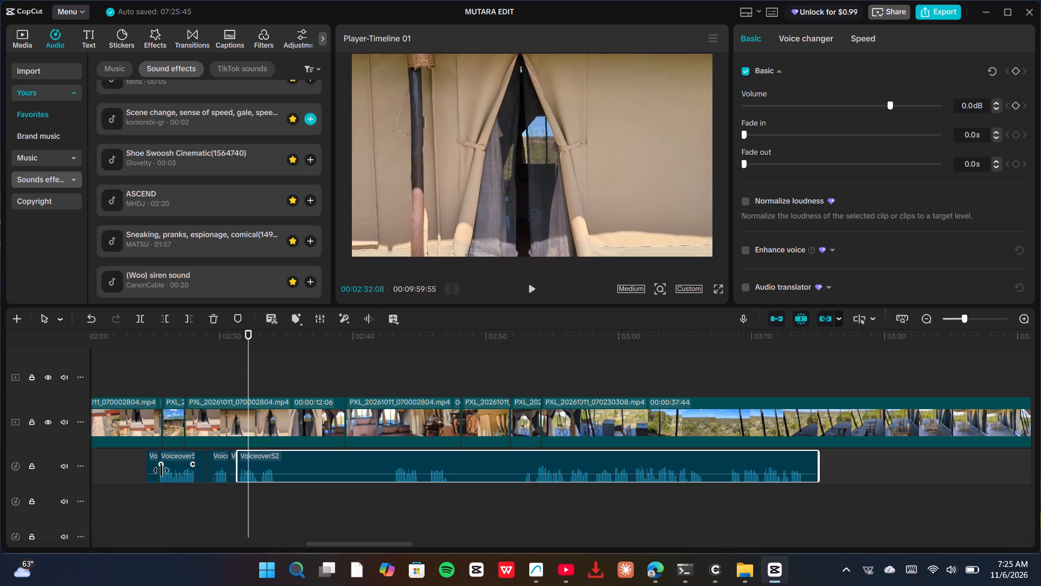
{"action": "key", "text": "Right"}
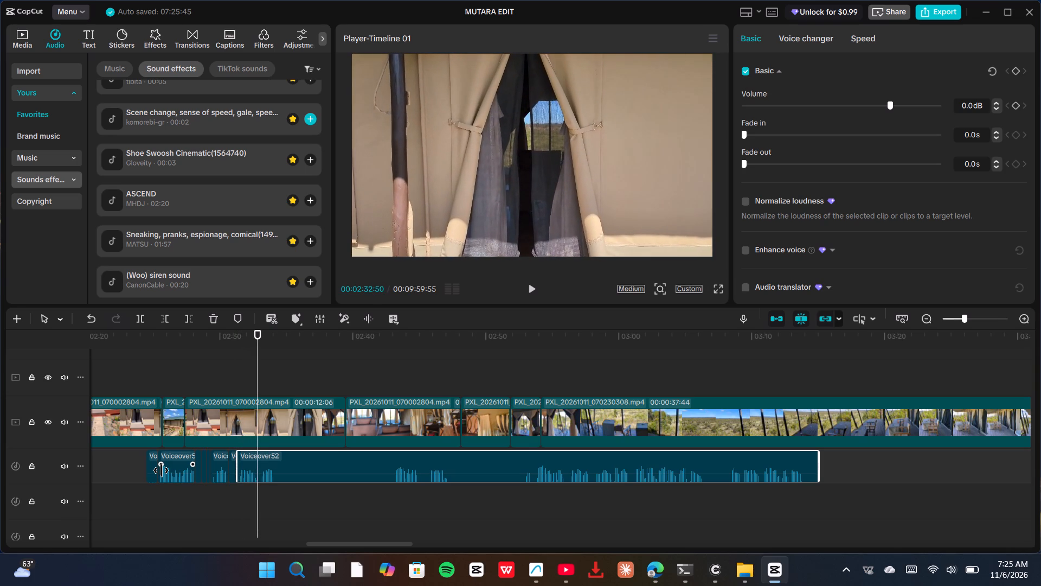
{"action": "key", "text": "Right"}
{"action": "key", "text": "Right"}
{"action": "key", "text": "Right"}
{"action": "key", "text": "Right"}
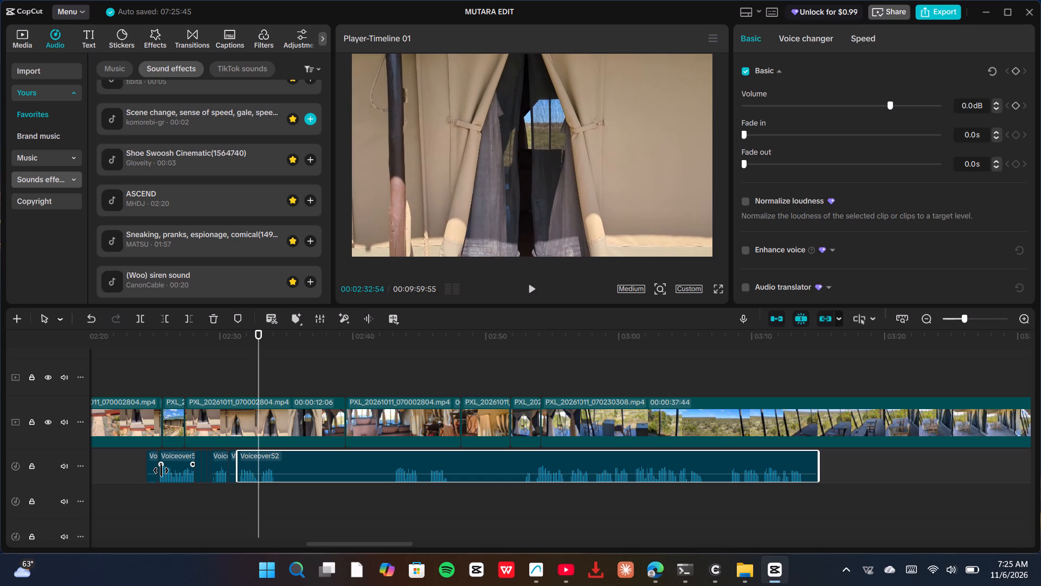
{"action": "key", "text": "ctrl+b"}
Split the remaining Voiceover52 piece at 02:33:02, just before the next spoken phrase.
{"action": "key", "text": "Right"}
{"action": "key", "text": "Right"}
{"action": "key", "text": "Right"}
{"action": "key", "text": "Right"}
{"action": "key", "text": "Right"}
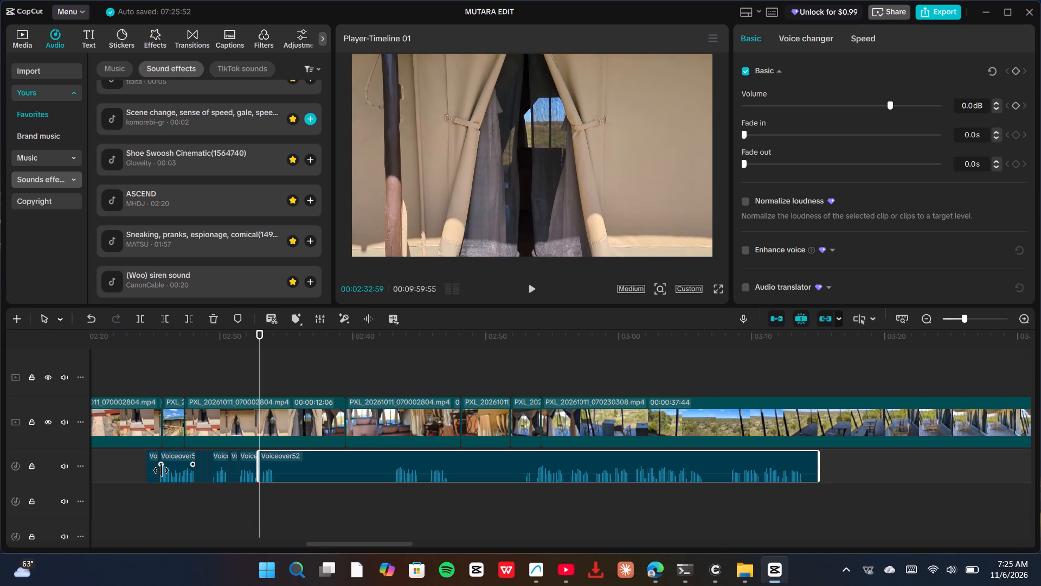
{"action": "key", "text": "Right"}
{"action": "key", "text": "Right"}
{"action": "key", "text": "Right"}
{"action": "key", "text": "ctrl+b"}
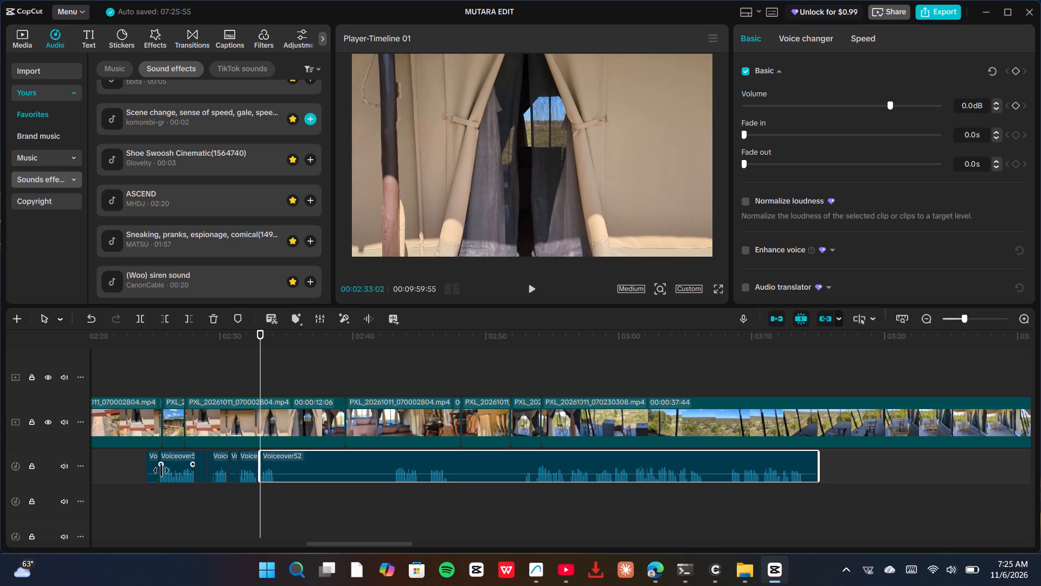
Split the remaining Voiceover52 piece at 02:34:07, at the start of the long silence.
{"action": "key", "text": "Right"}
{"action": "key", "text": "Right"}
{"action": "key", "text": "Right"}
{"action": "key", "text": "Right"}
{"action": "key", "text": "Right"}
{"action": "key", "text": "Right"}
{"action": "key", "text": "Right"}
{"action": "key", "text": "Right"}
{"action": "key", "text": "Right"}
{"action": "key", "text": "Right"}
{"action": "key", "text": "Right"}
{"action": "key", "text": "Right"}
{"action": "key", "text": "Right"}
{"action": "key", "text": "Right"}
{"action": "key", "text": "Right"}
{"action": "key", "text": "Right"}
{"action": "key", "text": "Right"}
{"action": "key", "text": "Right"}
{"action": "key", "text": "Right"}
{"action": "key", "text": "Right"}
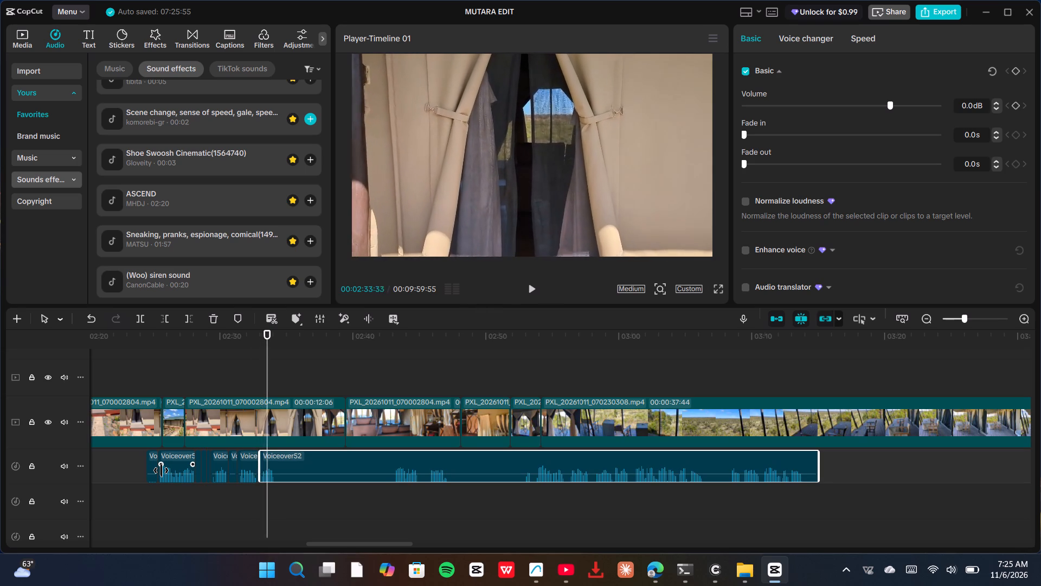
{"action": "key", "text": "Right"}
{"action": "key", "text": "Right"}
{"action": "key", "text": "Right"}
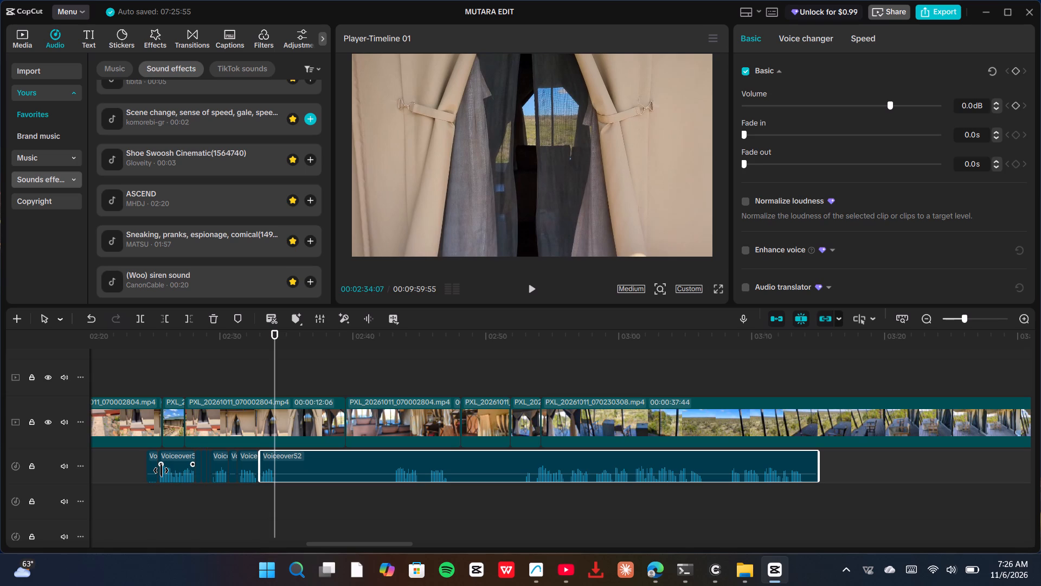
{"action": "key", "text": "ctrl+b"}
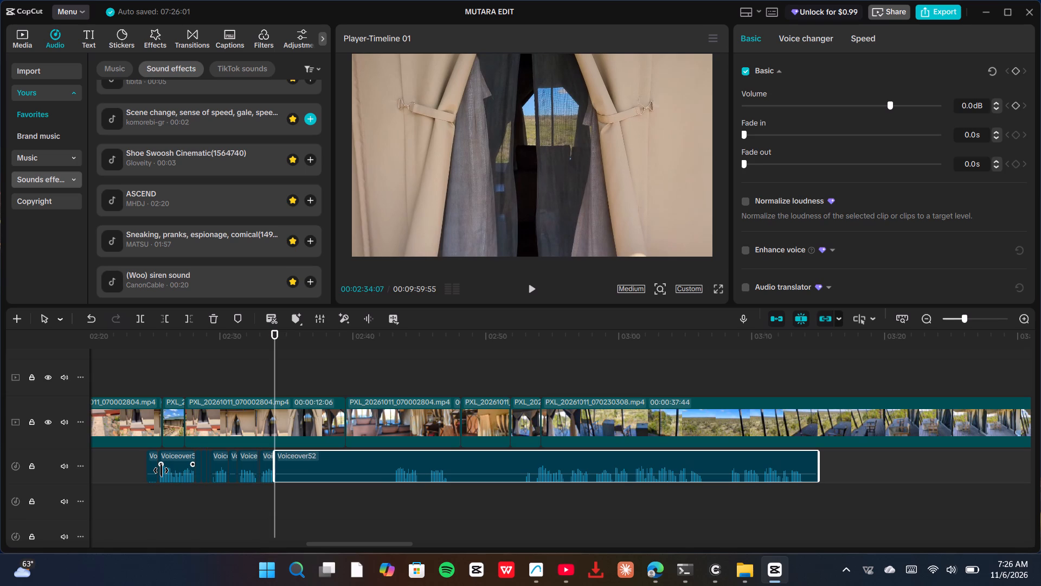
Split the remaining Voiceover52 piece at 02:43:08, where speech resumes after the long silence.
{"action": "left_click", "coordinate": [389, 488]}
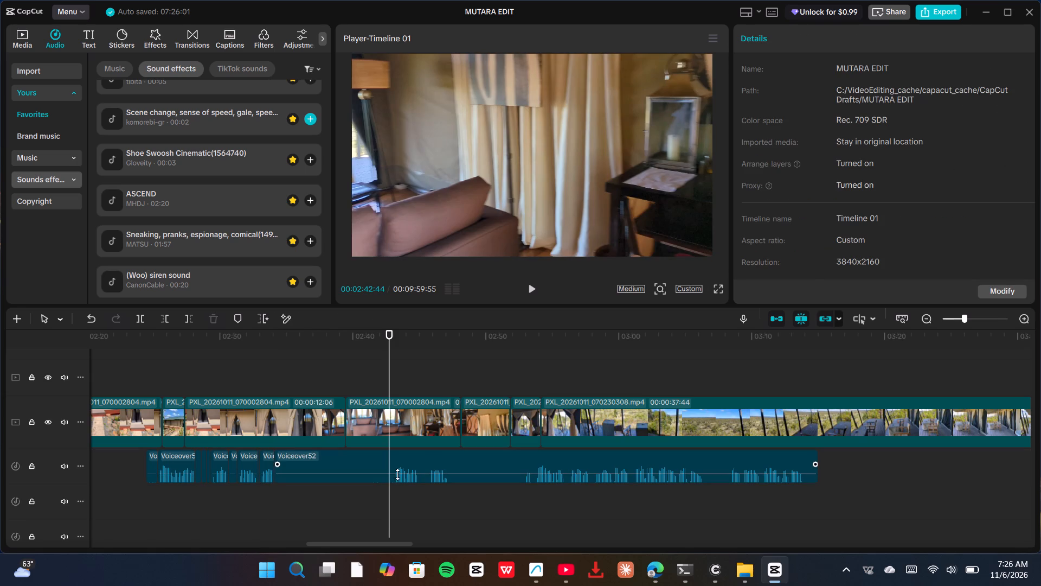
{"action": "left_click", "coordinate": [397, 474]}
{"action": "key", "text": "Right"}
{"action": "key", "text": "Right"}
{"action": "key", "text": "Right"}
{"action": "key", "text": "Right"}
{"action": "key", "text": "Right"}
{"action": "key", "text": "Right"}
{"action": "key", "text": "Right"}
{"action": "key", "text": "Right"}
{"action": "key", "text": "Right"}
{"action": "key", "text": "Right"}
{"action": "key", "text": "Right"}
{"action": "key", "text": "Right"}
{"action": "key", "text": "Right"}
{"action": "key", "text": "Right"}
{"action": "key", "text": "Right"}
{"action": "key", "text": "Right"}
{"action": "key", "text": "Right"}
{"action": "key", "text": "Right"}
{"action": "key", "text": "Right"}
{"action": "key", "text": "Right"}
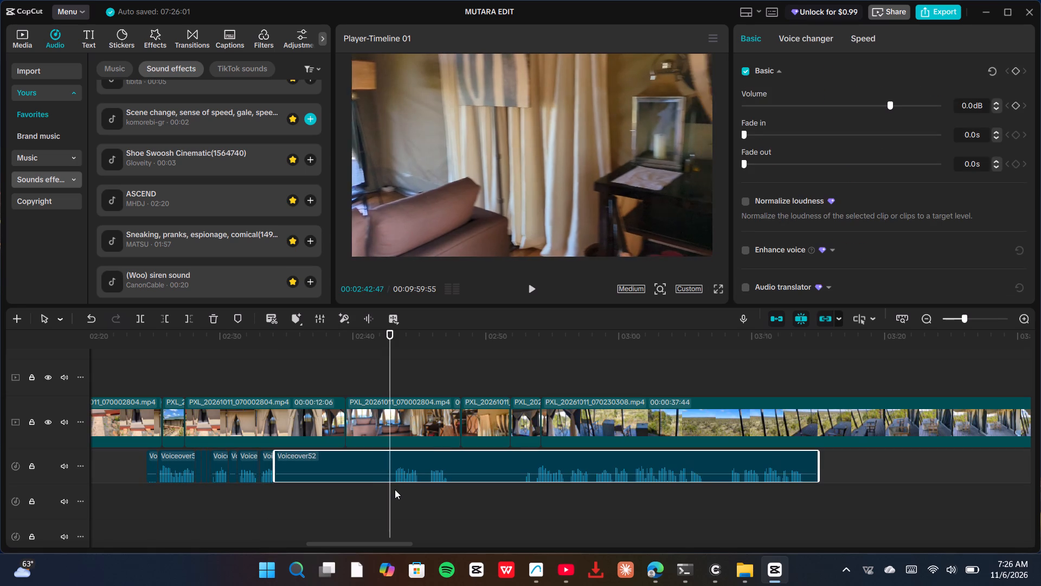
{"action": "key", "text": "ctrl+b"}
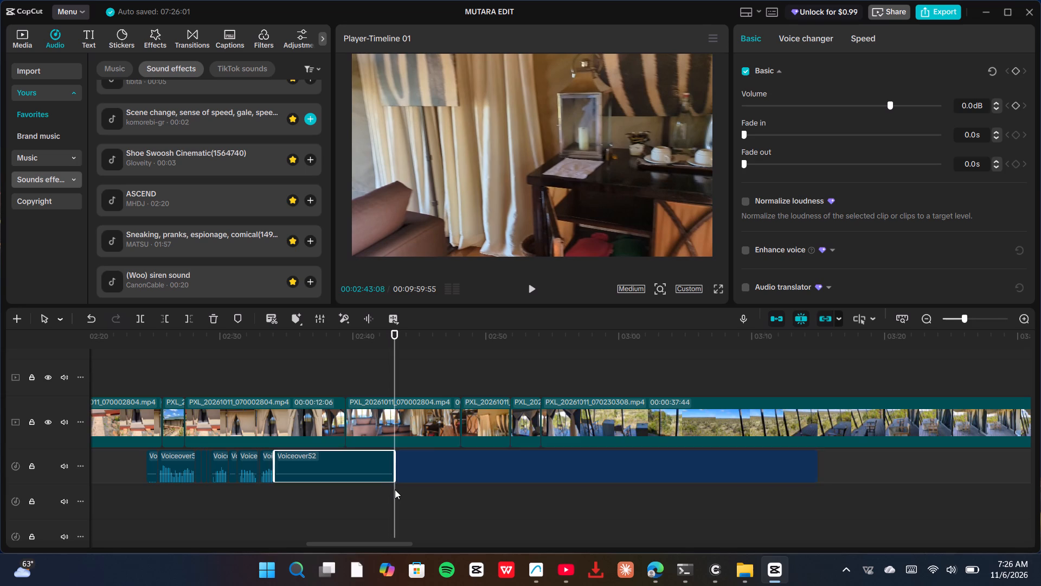
Delete the silent Voiceover52 piece between 02:34:07 and 02:43:08.
{"action": "left_click", "coordinate": [357, 460]}
{"action": "key", "text": "BackSpace"}
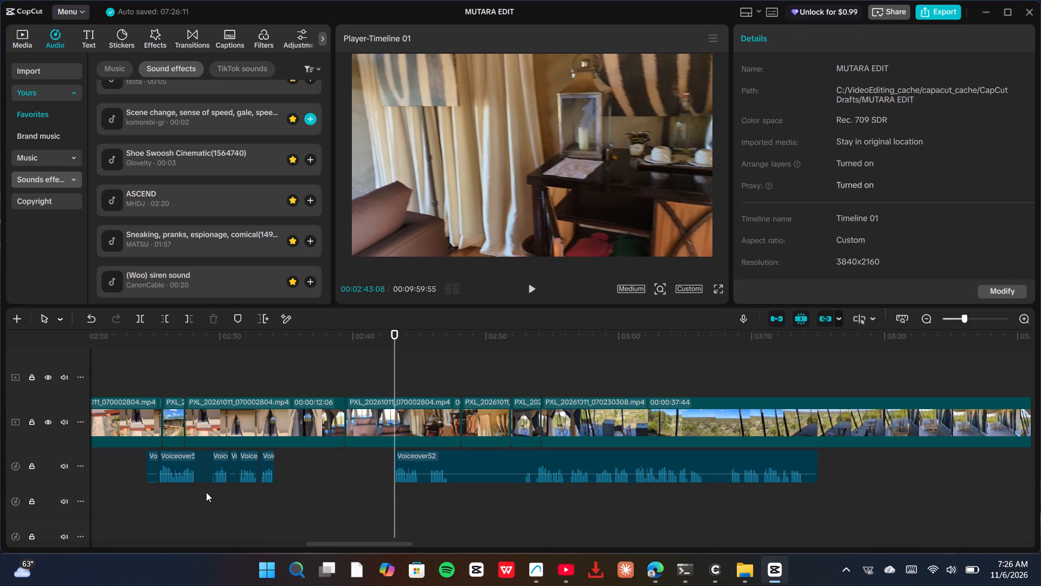
Delete the five short silent Voiceover52 pieces before and between the spoken phrases from about 02:24 to 02:33.
{"action": "scroll", "coordinate": [201, 483], "scroll_direction": "up", "scroll_amount": 6, "text": "ctrl"}
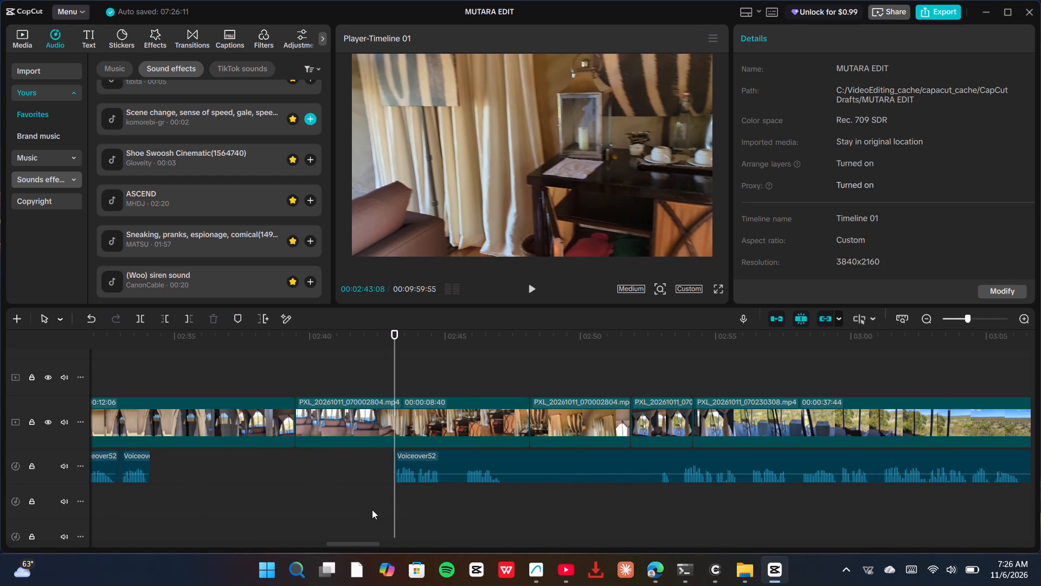
{"action": "left_click_drag", "start_coordinate": [394, 506], "coordinate": [102, 503]}
{"action": "scroll", "coordinate": [402, 505], "scroll_direction": "up", "scroll_amount": 5, "text": "ctrl"}
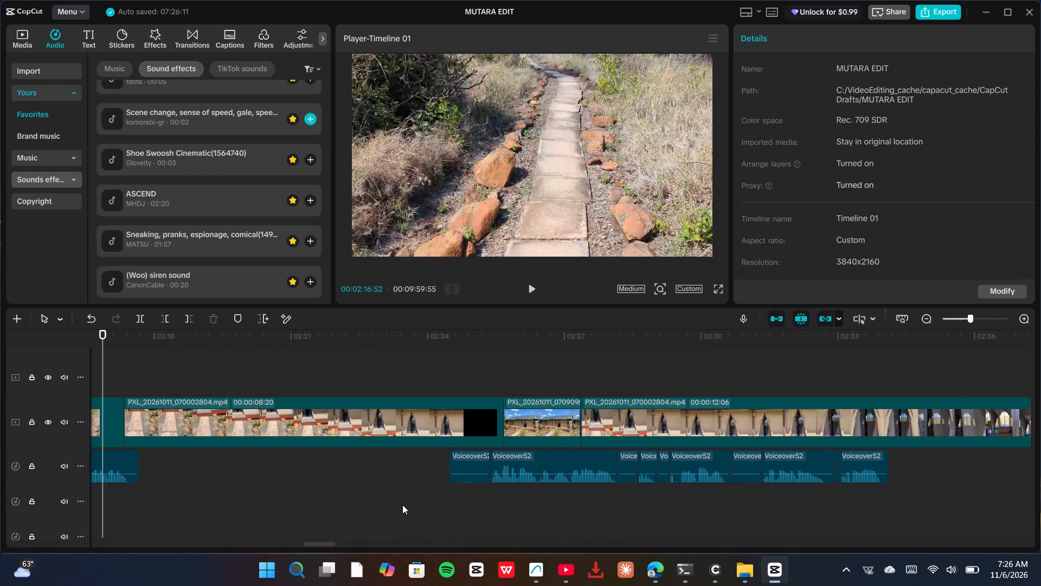
{"action": "left_click", "coordinate": [476, 470]}
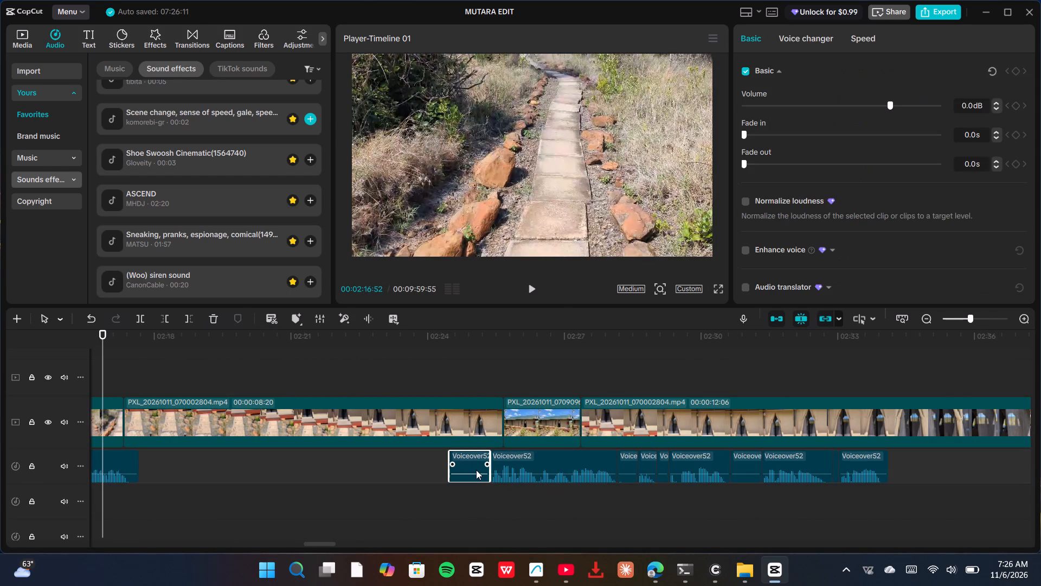
{"action": "key", "text": "Delete"}
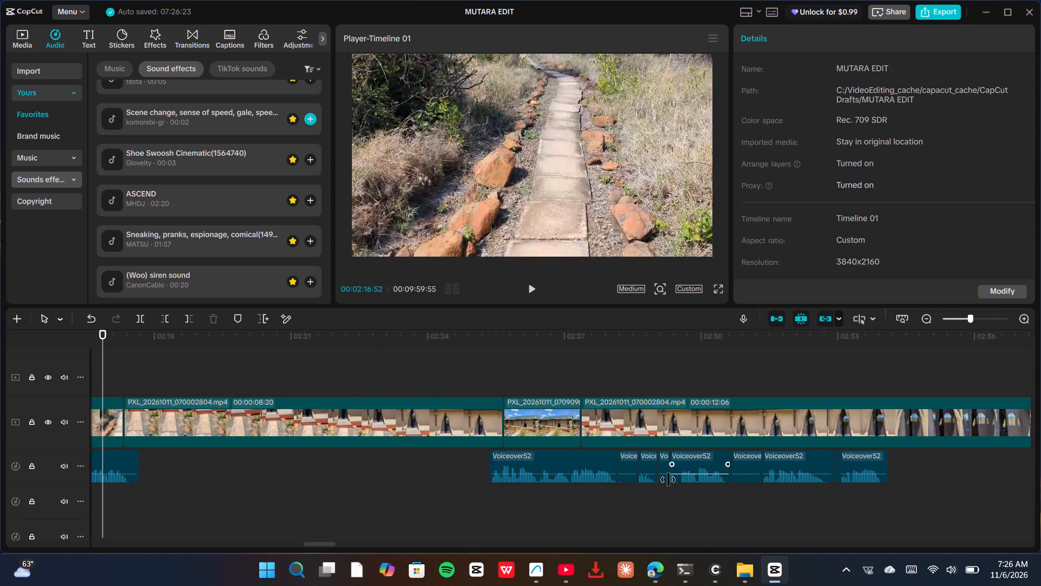
{"action": "left_click", "coordinate": [627, 474]}
{"action": "key", "text": "Delete"}
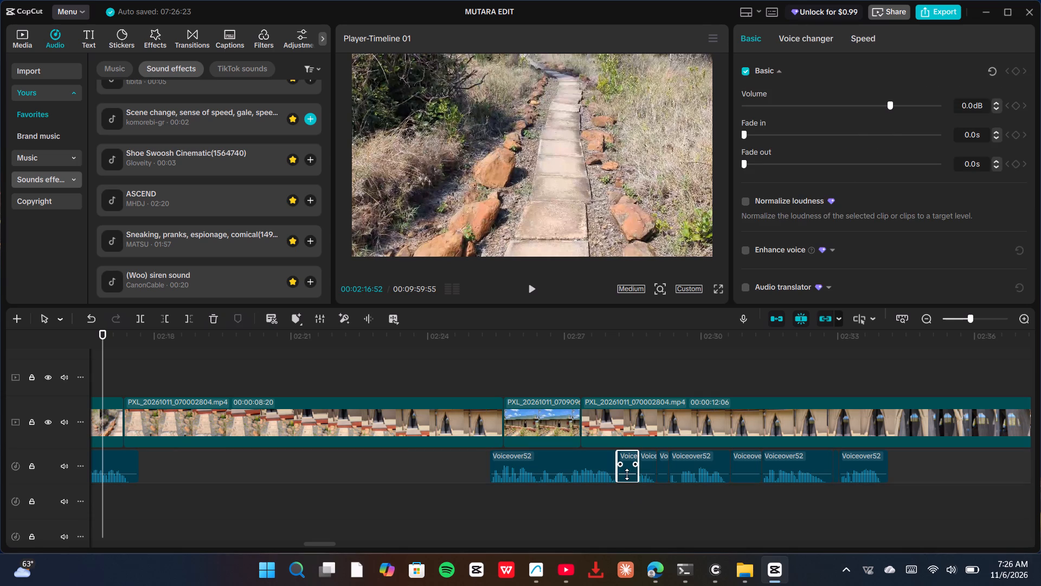
{"action": "left_click", "coordinate": [663, 475]}
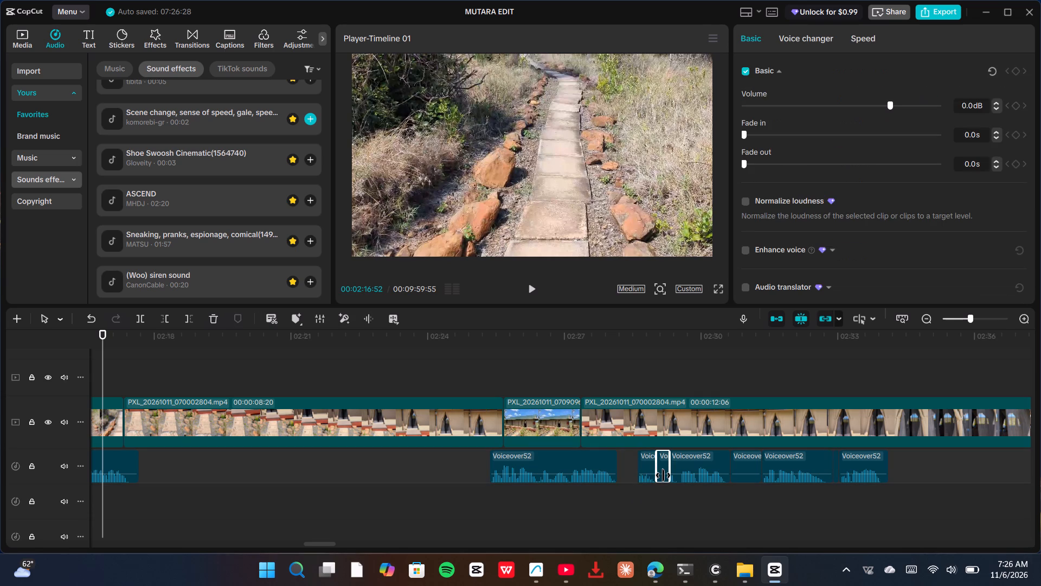
{"action": "key", "text": "Delete"}
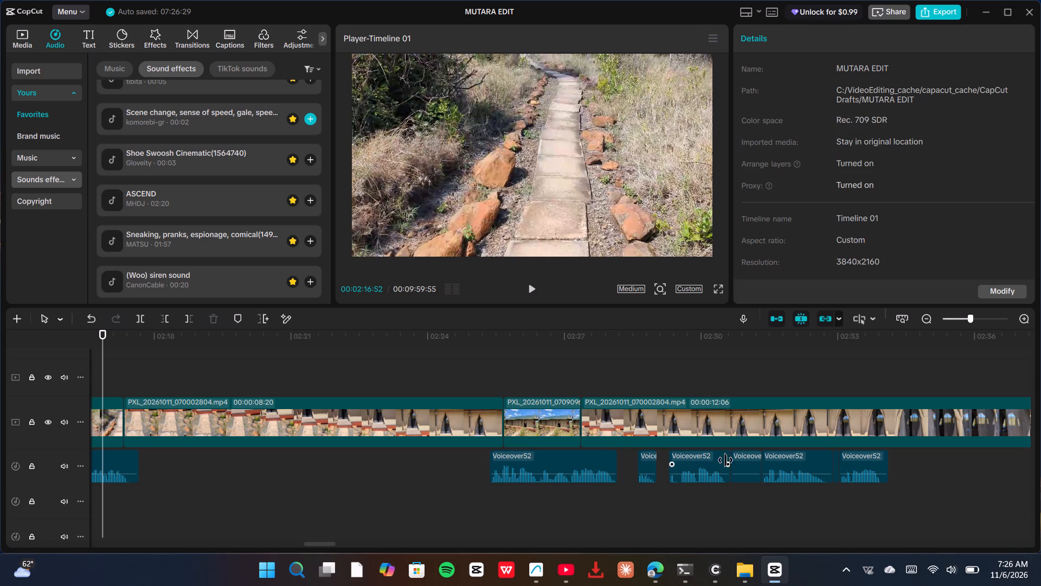
{"action": "left_click", "coordinate": [745, 470]}
{"action": "key", "text": "Delete"}
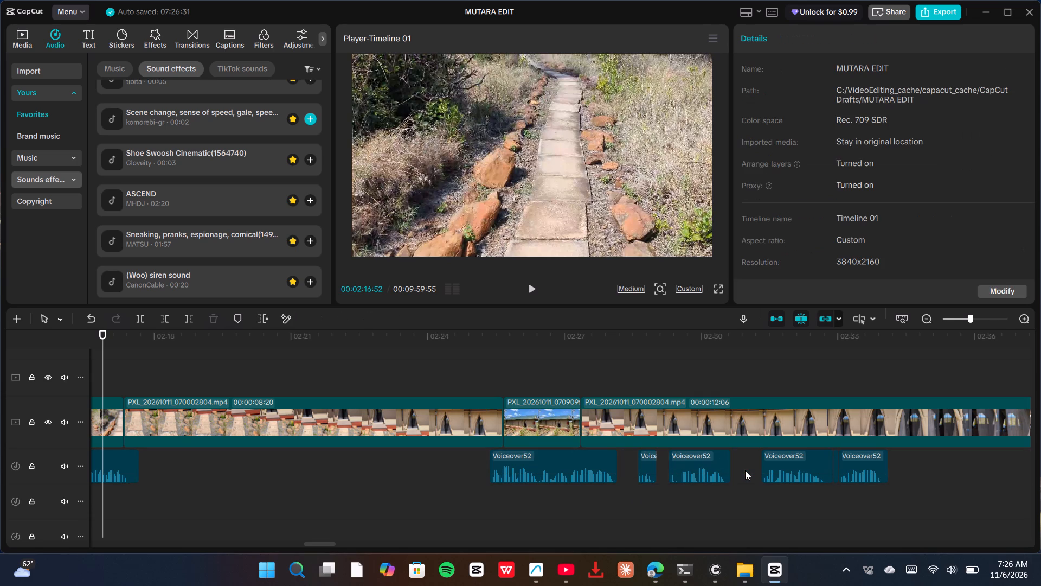
{"action": "left_click", "coordinate": [834, 475]}
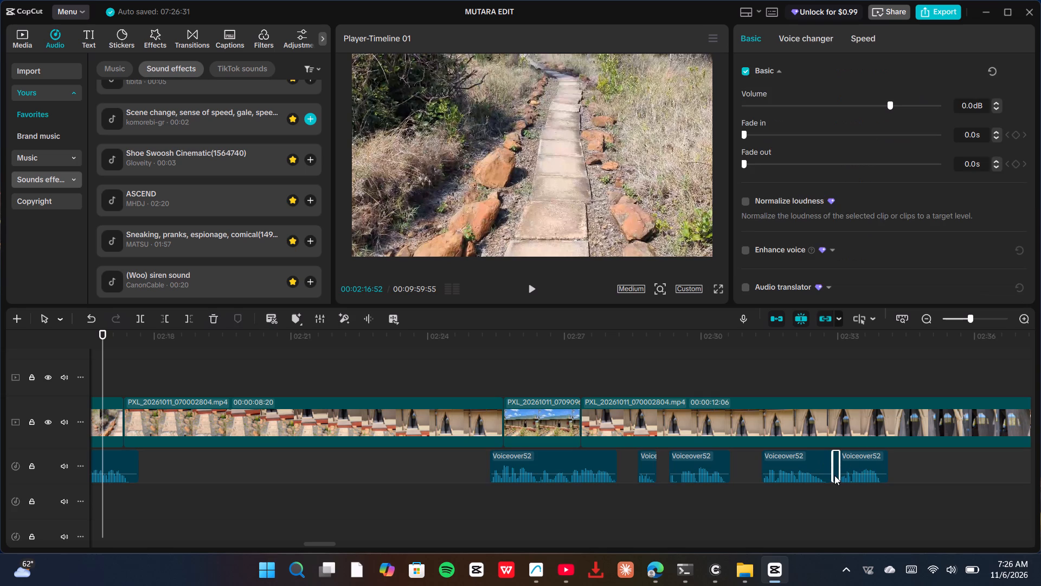
{"action": "key", "text": "Delete"}
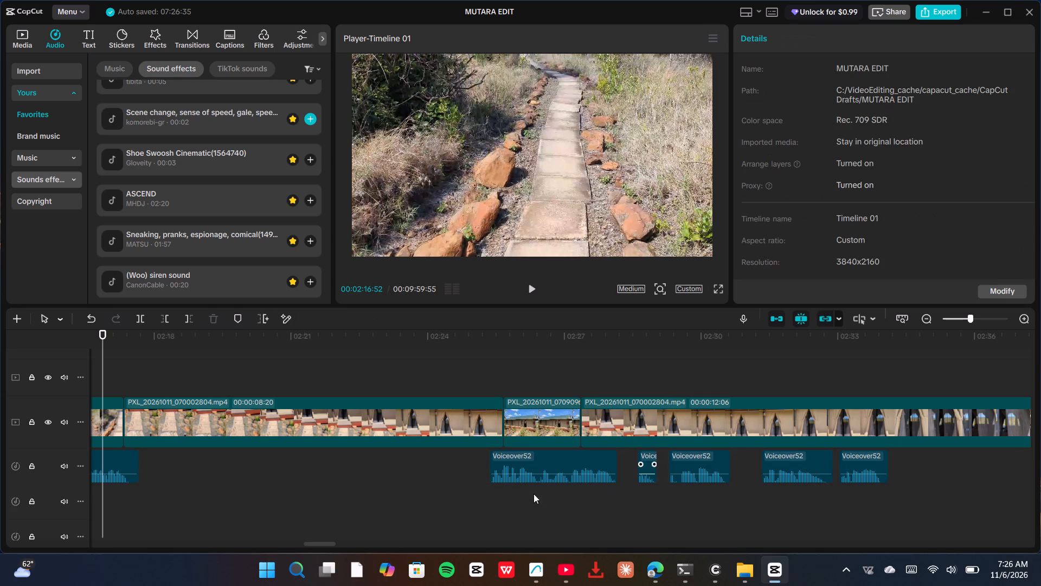
Play the voiceover from about 02:25, and move the short burst and the phrase after it earlier, directly behind the first phrase.
{"action": "left_click", "coordinate": [471, 491]}
{"action": "key", "text": "space"}
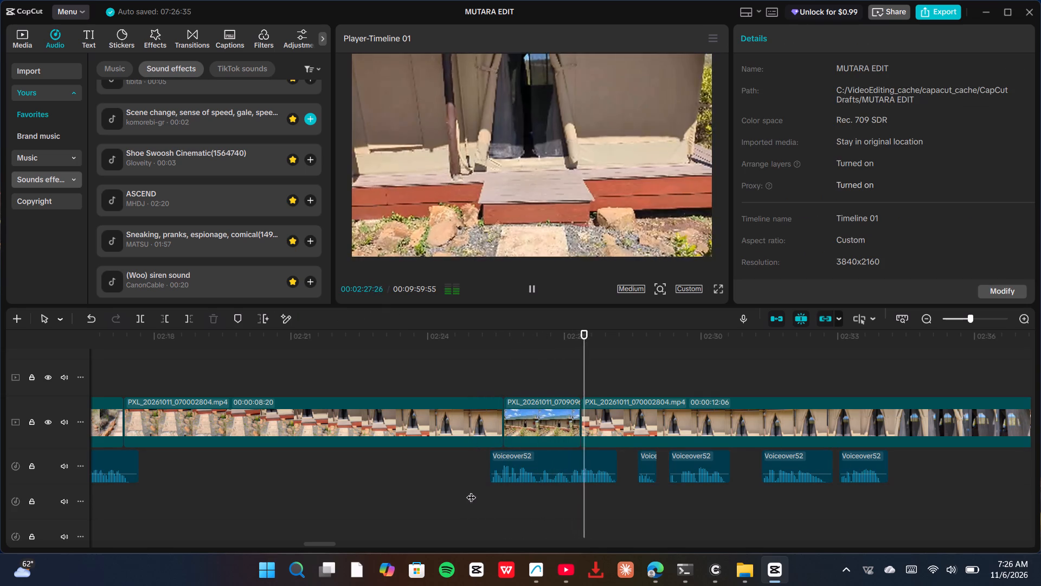
{"action": "key", "text": "space"}
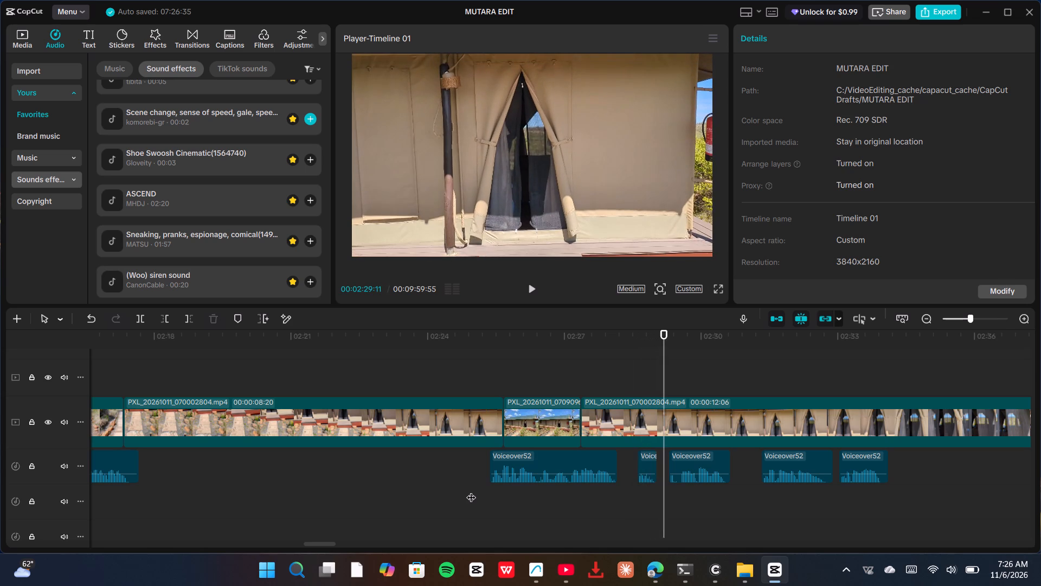
{"action": "scroll", "coordinate": [471, 491], "scroll_direction": "up", "scroll_amount": 1}
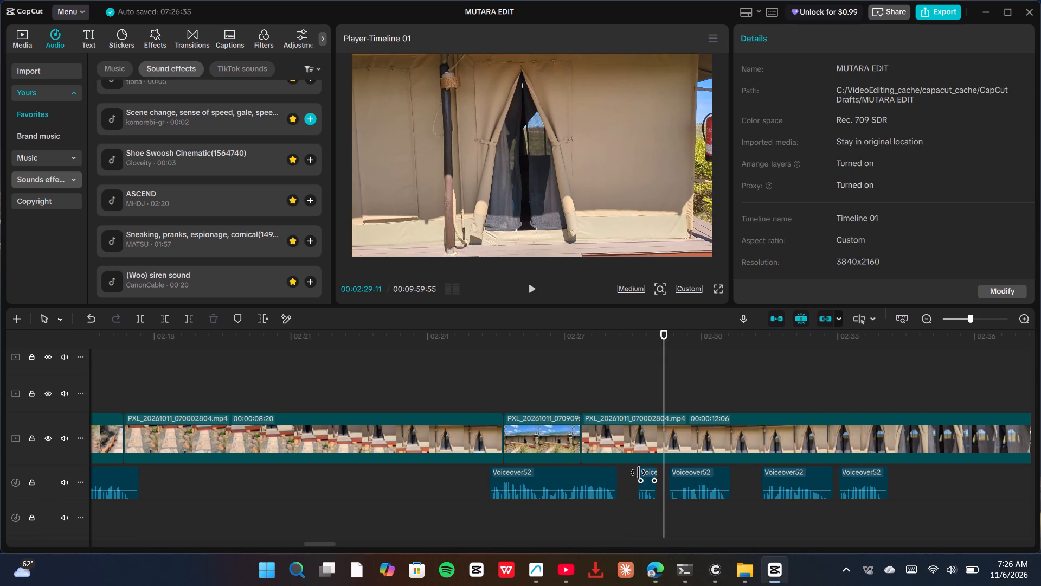
{"action": "left_click_drag", "start_coordinate": [648, 482], "coordinate": [634, 485]}
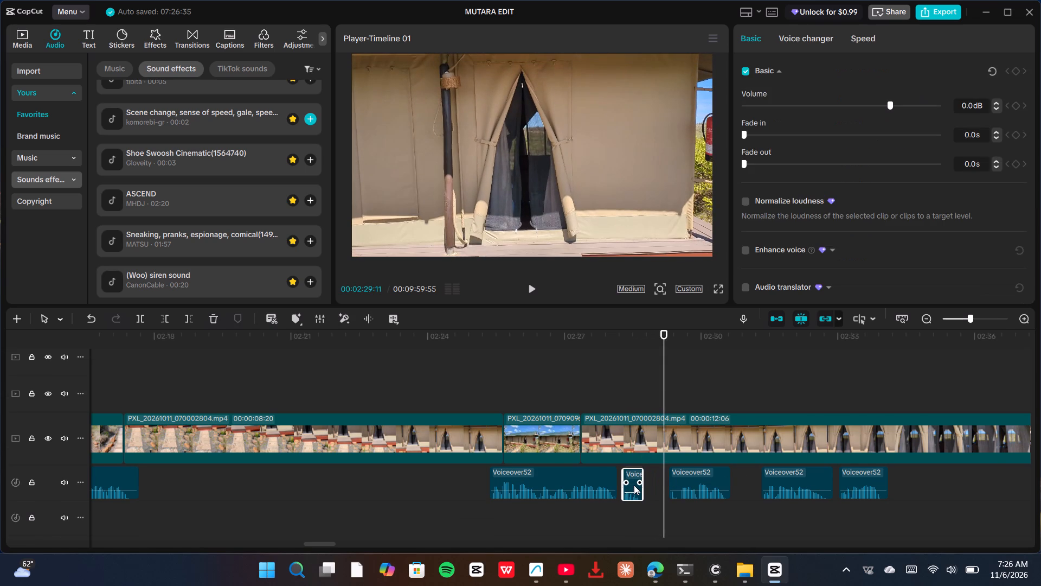
{"action": "left_click_drag", "start_coordinate": [634, 485], "coordinate": [632, 486]}
{"action": "left_click_drag", "start_coordinate": [686, 479], "coordinate": [656, 482]}
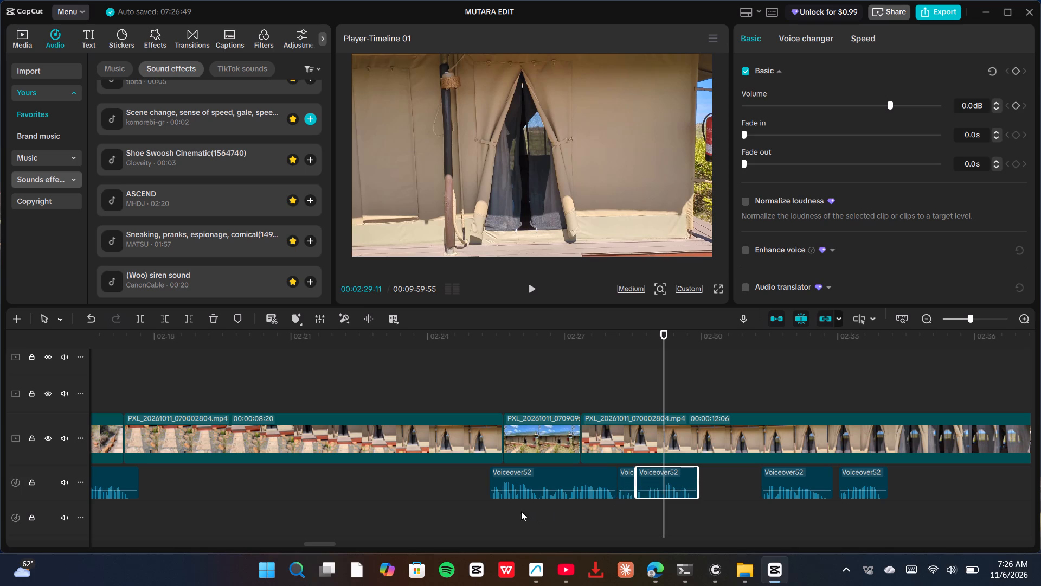
Play the voiceover from about 02:25, and move the two detached phrases after 02:31 earlier so they follow the preceding phrases without gaps.
{"action": "left_click", "coordinate": [485, 515]}
{"action": "key", "text": "space"}
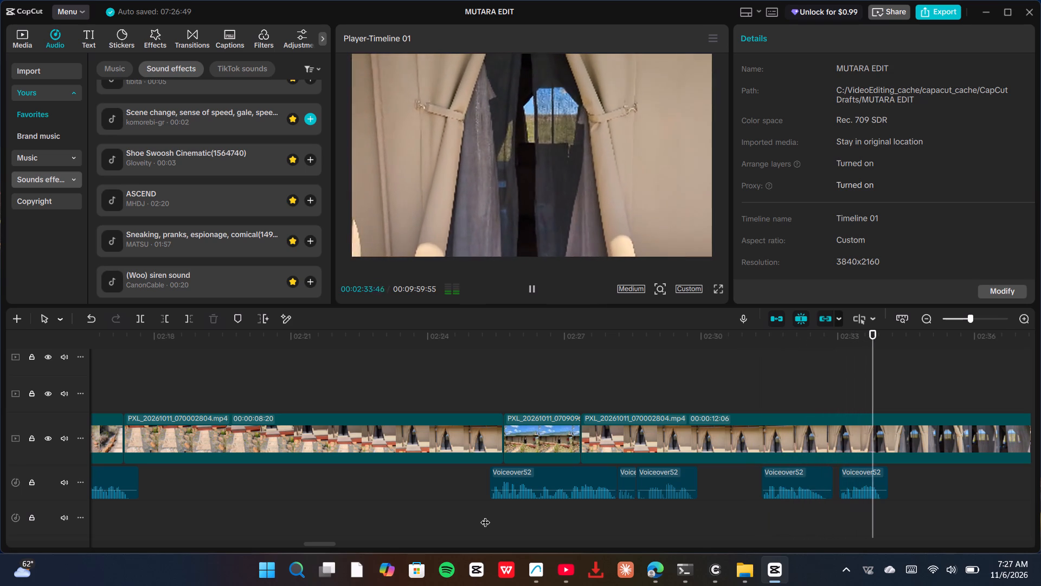
{"action": "key", "text": "space"}
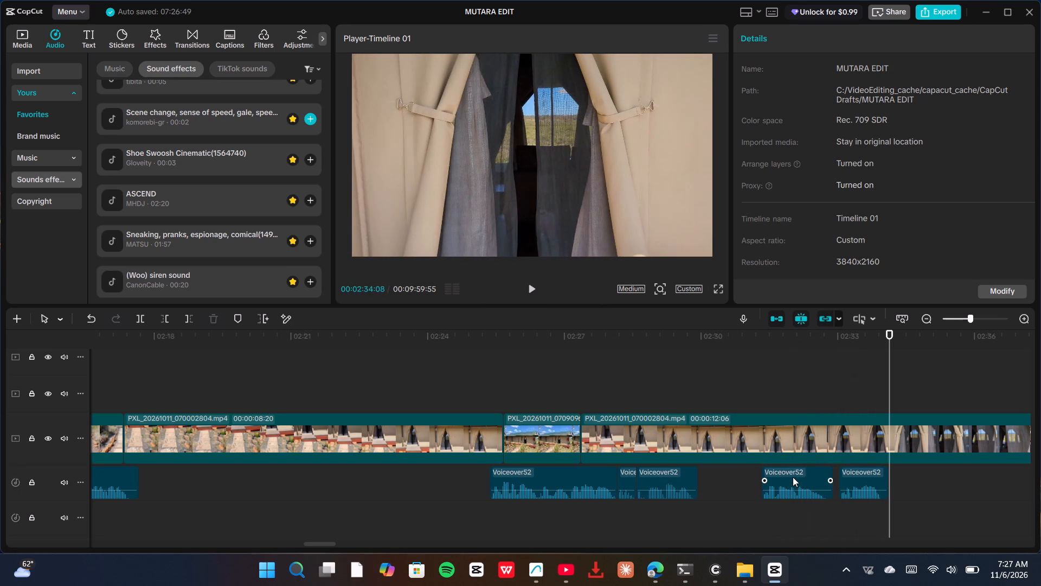
{"action": "left_click_drag", "start_coordinate": [793, 477], "coordinate": [729, 477]}
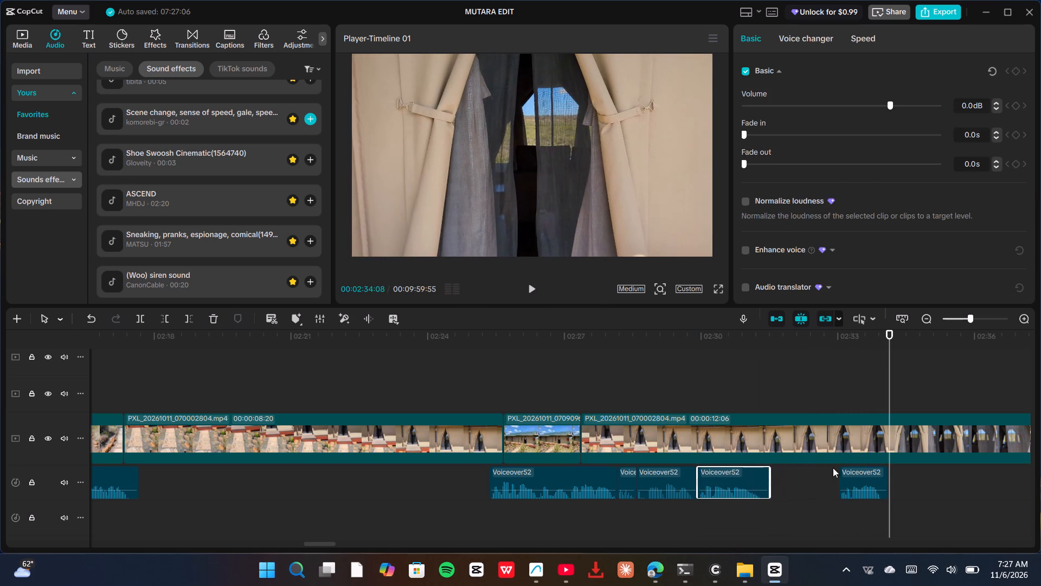
{"action": "left_click_drag", "start_coordinate": [861, 476], "coordinate": [792, 476]}
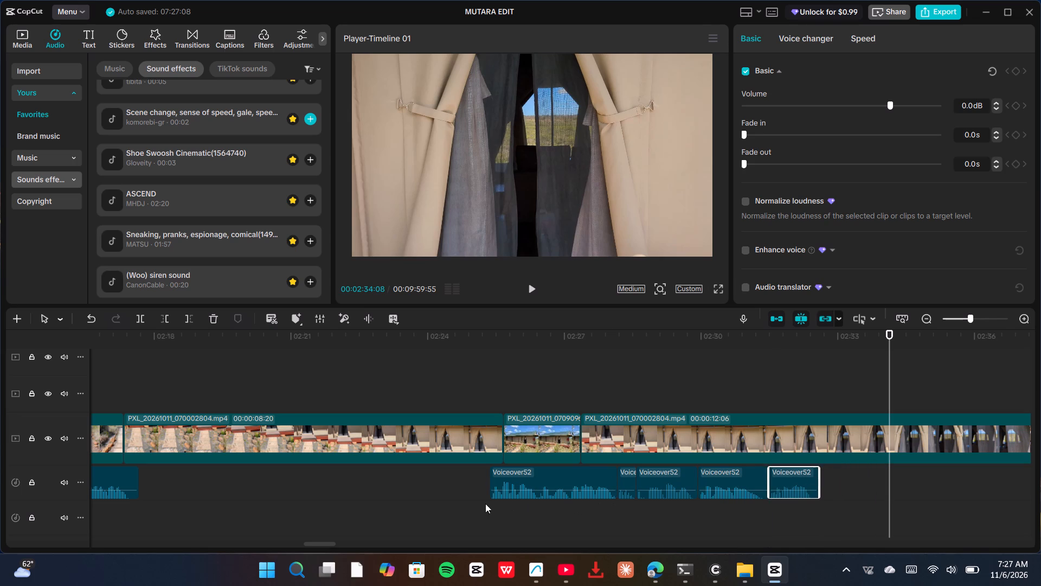
Replay the joined phrases, split the second-to-last phrase of the group at 02:31:20, and delete its short silent tail.
{"action": "left_click", "coordinate": [478, 505]}
{"action": "key", "text": "space"}
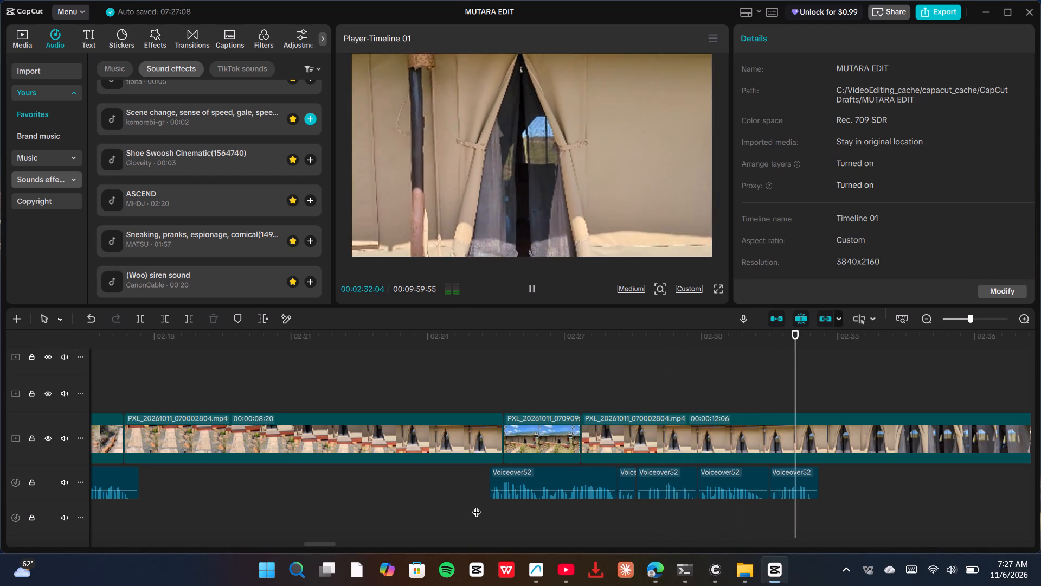
{"action": "key", "text": "space"}
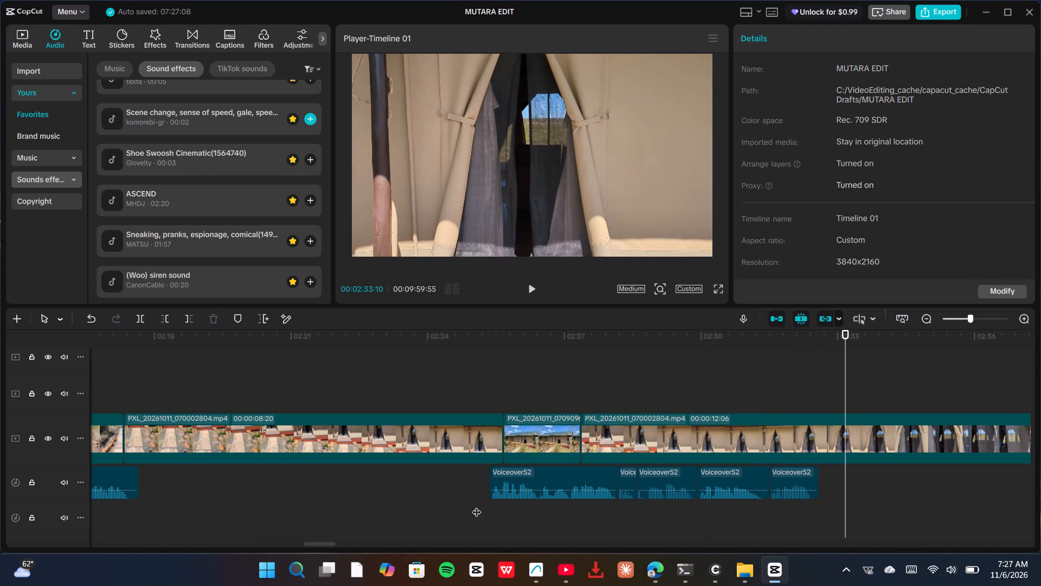
{"action": "left_click", "coordinate": [759, 488]}
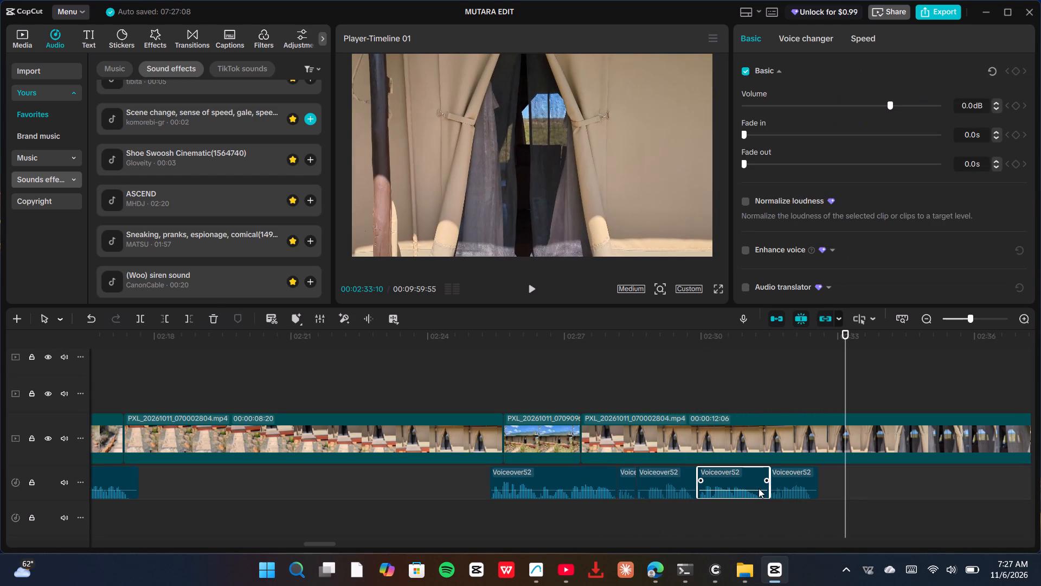
{"action": "left_click", "coordinate": [764, 502]}
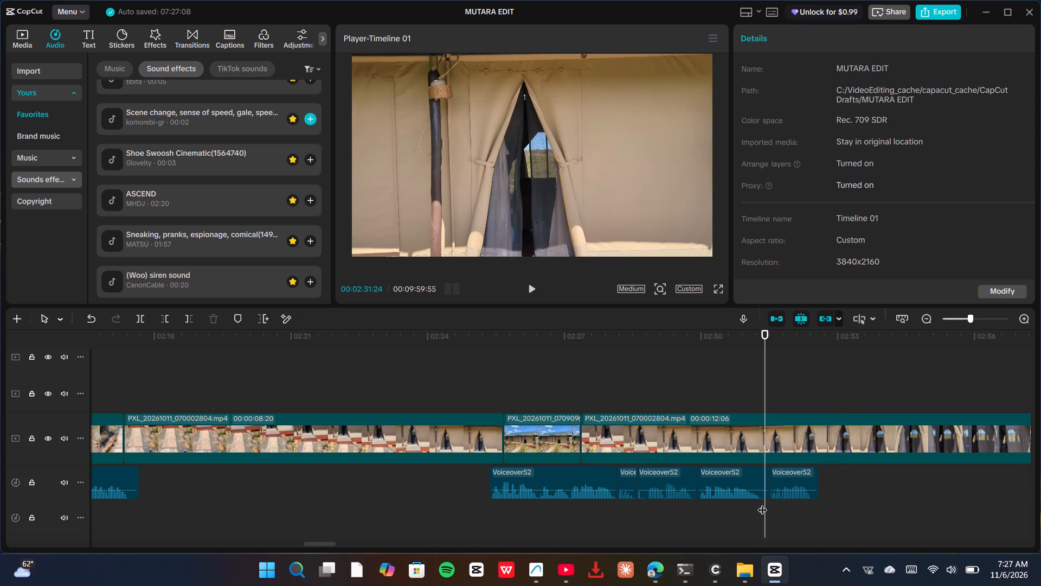
{"action": "key", "text": "Left"}
{"action": "key", "text": "Left"}
{"action": "key", "text": "Left"}
{"action": "key", "text": "Left"}
{"action": "key", "text": "Left"}
{"action": "key", "text": "Left"}
{"action": "key", "text": "Left"}
{"action": "key", "text": "Left"}
{"action": "key", "text": "Left"}
{"action": "key", "text": "Left"}
{"action": "key", "text": "Left"}
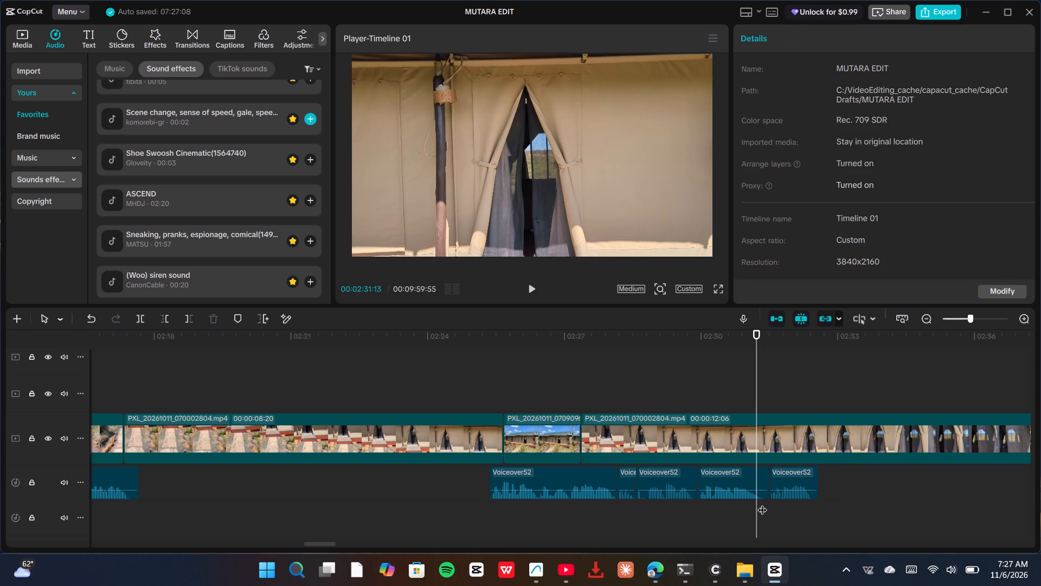
{"action": "key", "text": "Right"}
{"action": "key", "text": "Right"}
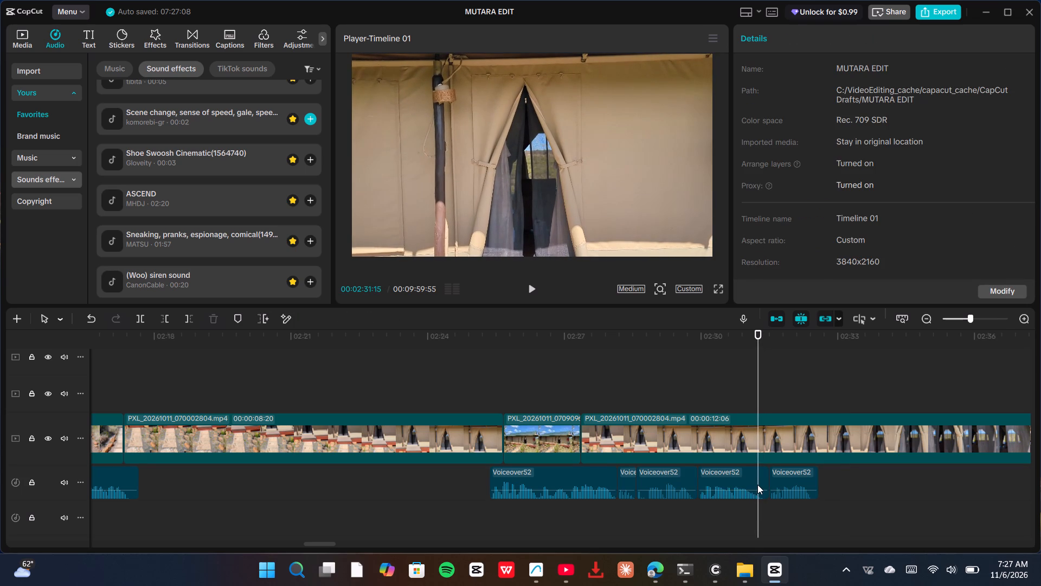
{"action": "left_click", "coordinate": [757, 485]}
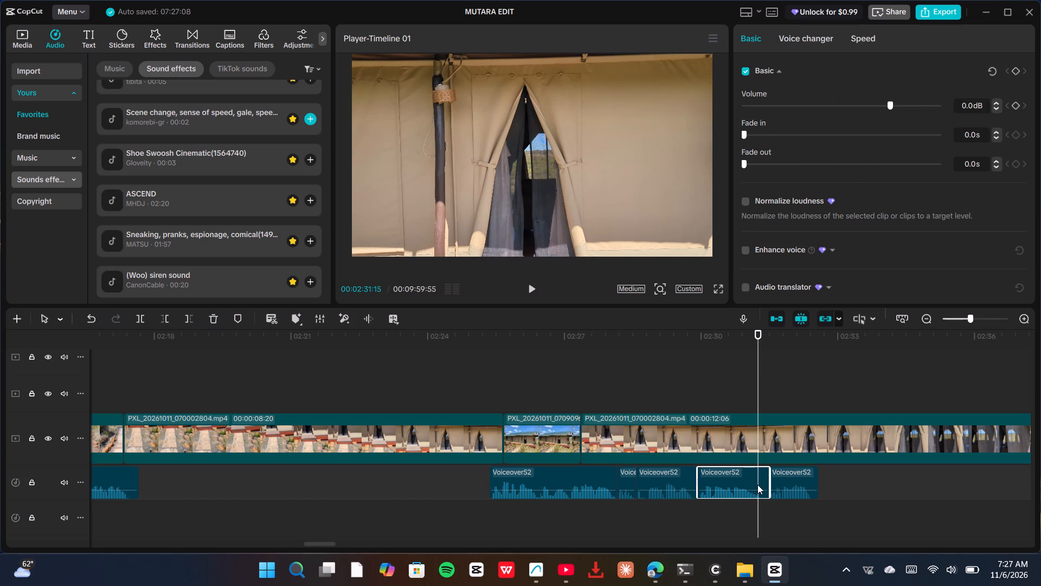
{"action": "key", "text": "Right"}
{"action": "key", "text": "Right"}
{"action": "key", "text": "Right"}
{"action": "key", "text": "Right"}
{"action": "key", "text": "Right"}
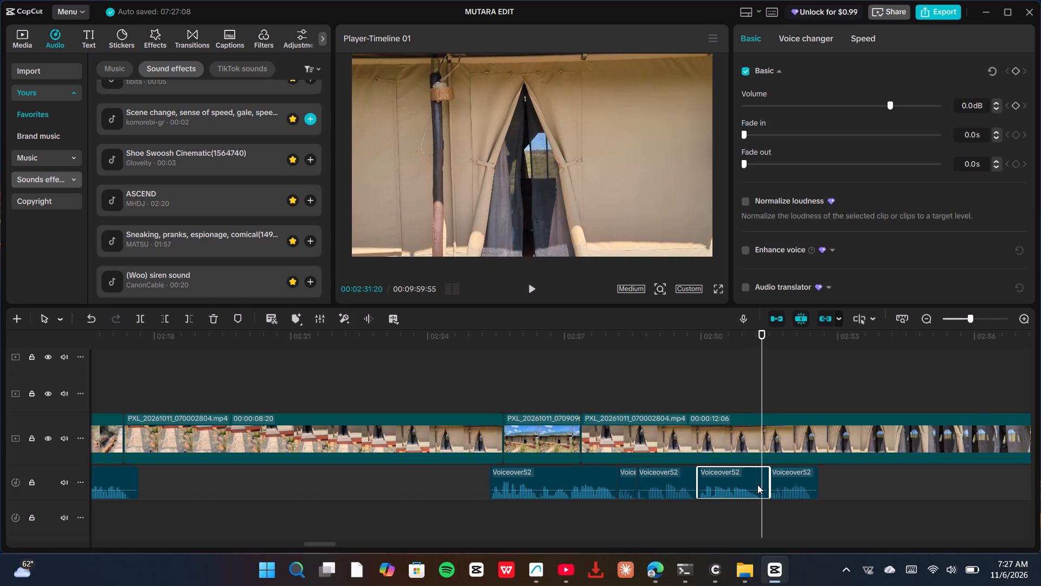
{"action": "key", "text": "ctrl+b"}
{"action": "key", "text": "Delete"}
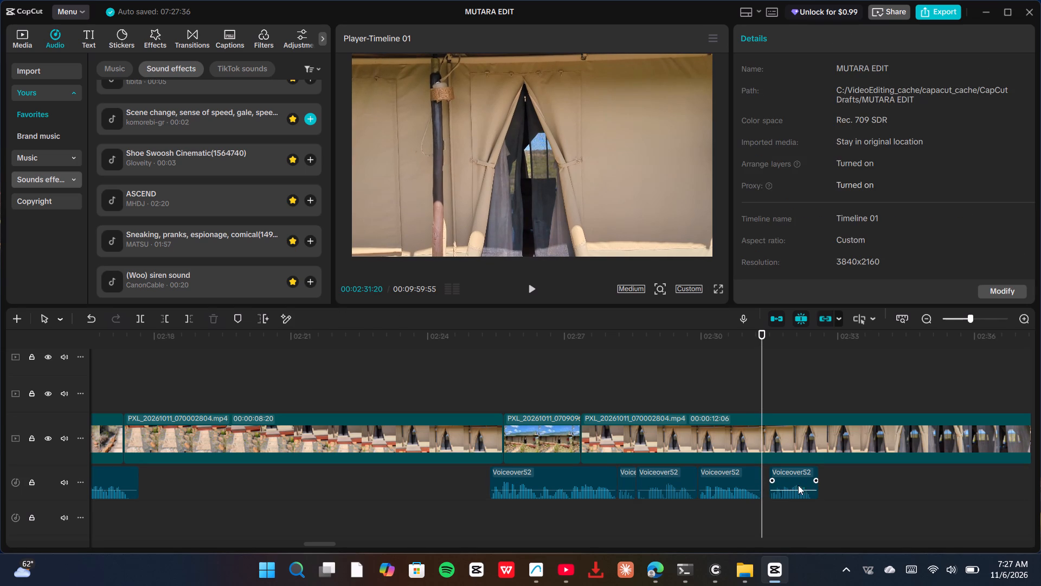
Move the last short phrase back to 02:31:20, and bring the long remaining Voiceover52 piece from about 02:43 directly behind it.
{"action": "left_click_drag", "start_coordinate": [791, 477], "coordinate": [783, 481]}
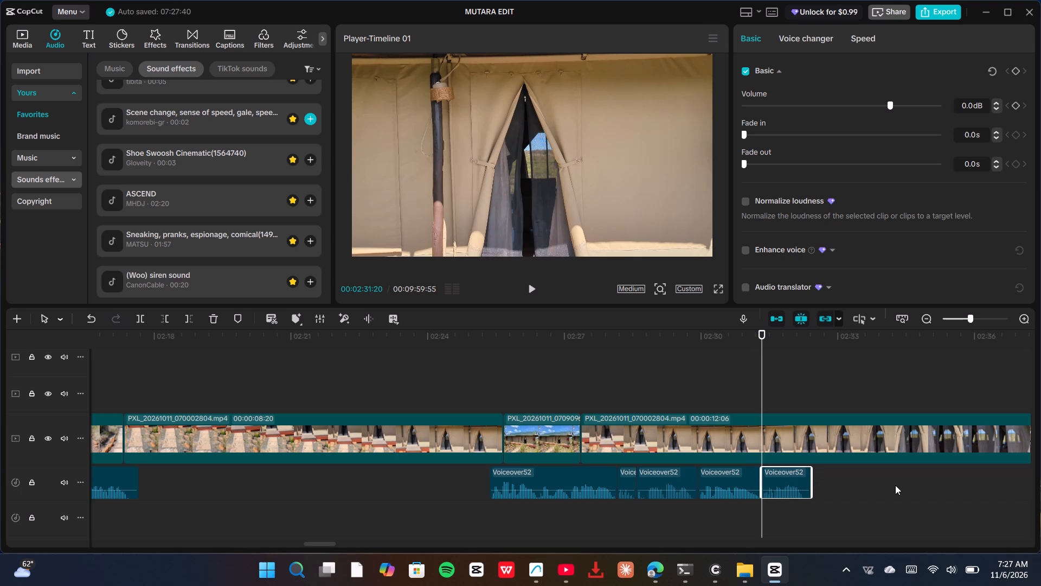
{"action": "scroll", "coordinate": [895, 485], "scroll_direction": "down", "scroll_amount": 7, "text": "ctrl"}
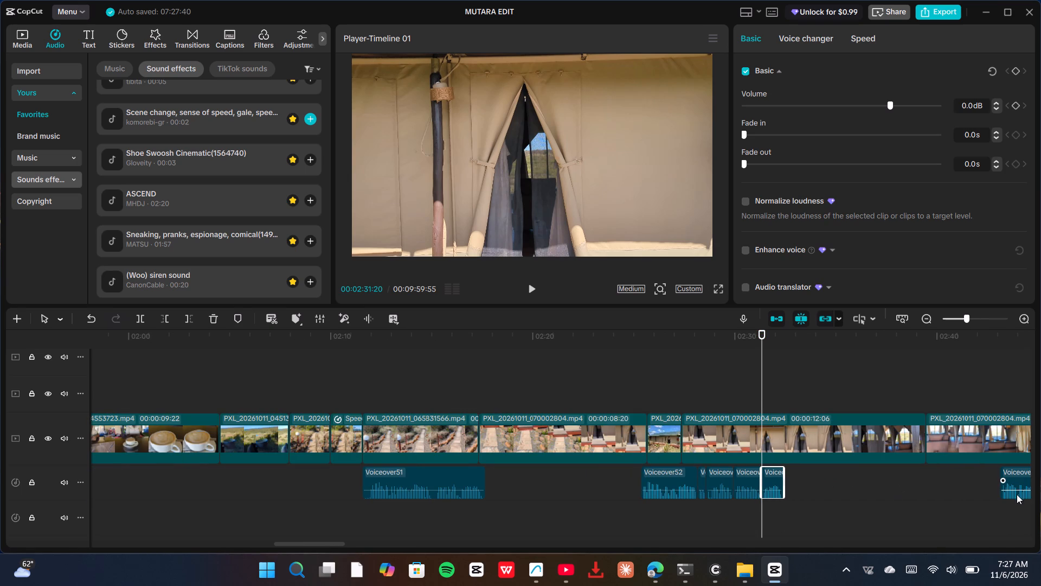
{"action": "left_click_drag", "start_coordinate": [1018, 479], "coordinate": [809, 481]}
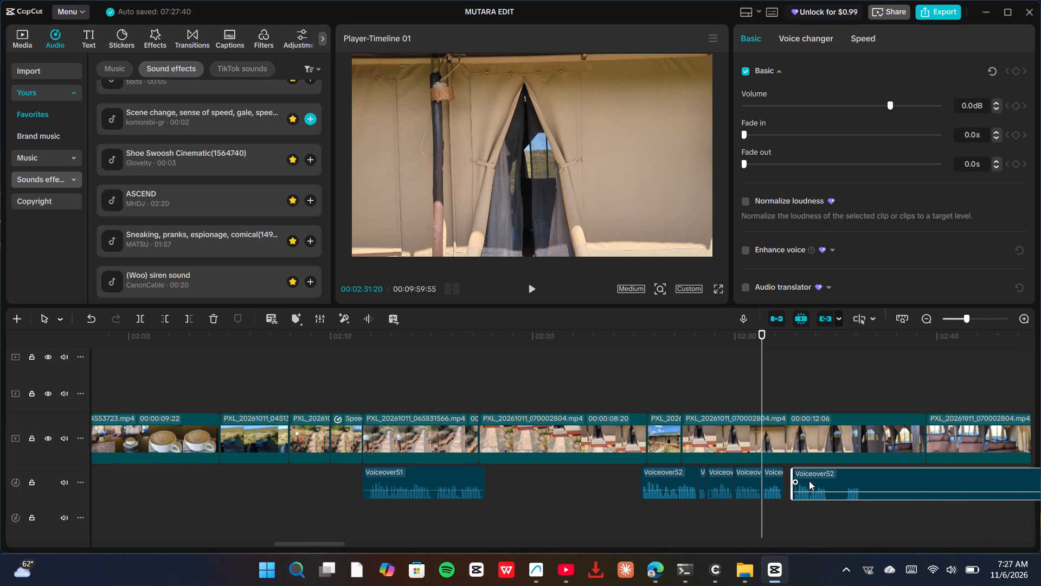
{"action": "left_click_drag", "start_coordinate": [809, 481], "coordinate": [802, 480]}
Play the joined voiceover, and split the long Voiceover52 piece at 02:34:00, where its first phrase ends.
{"action": "left_click", "coordinate": [658, 521]}
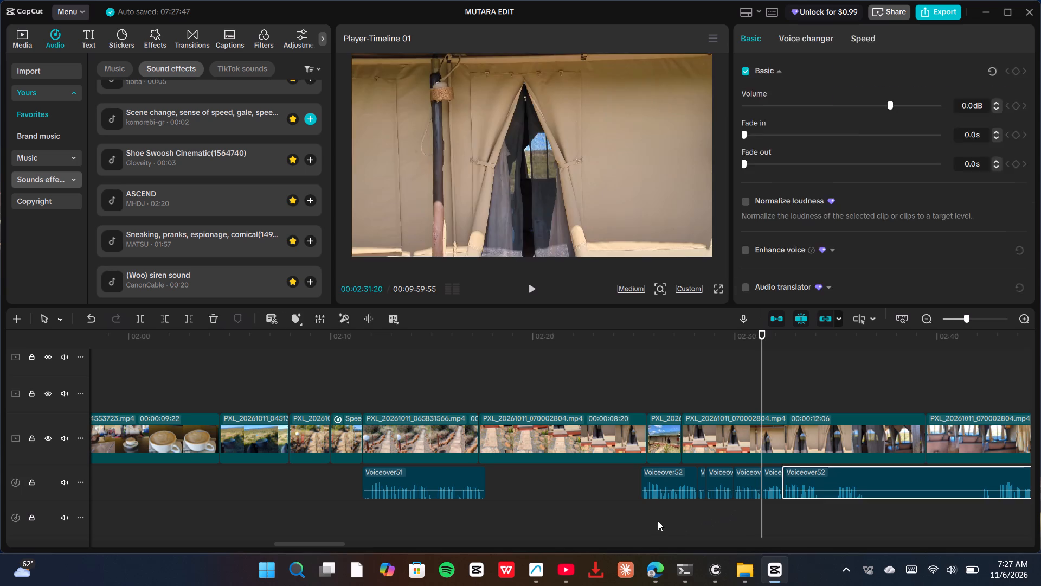
{"action": "key", "text": "space"}
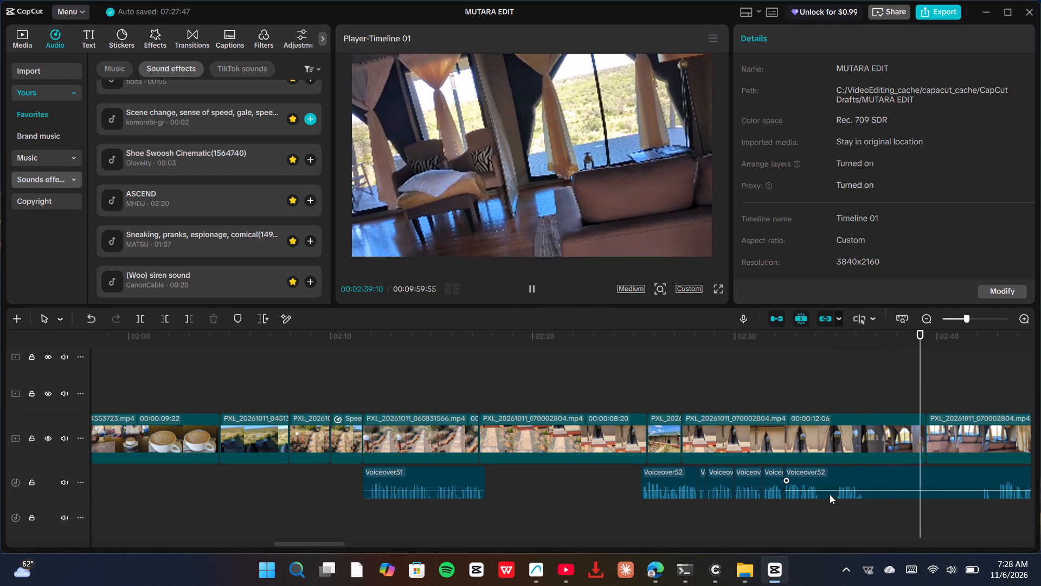
{"action": "key", "text": "space"}
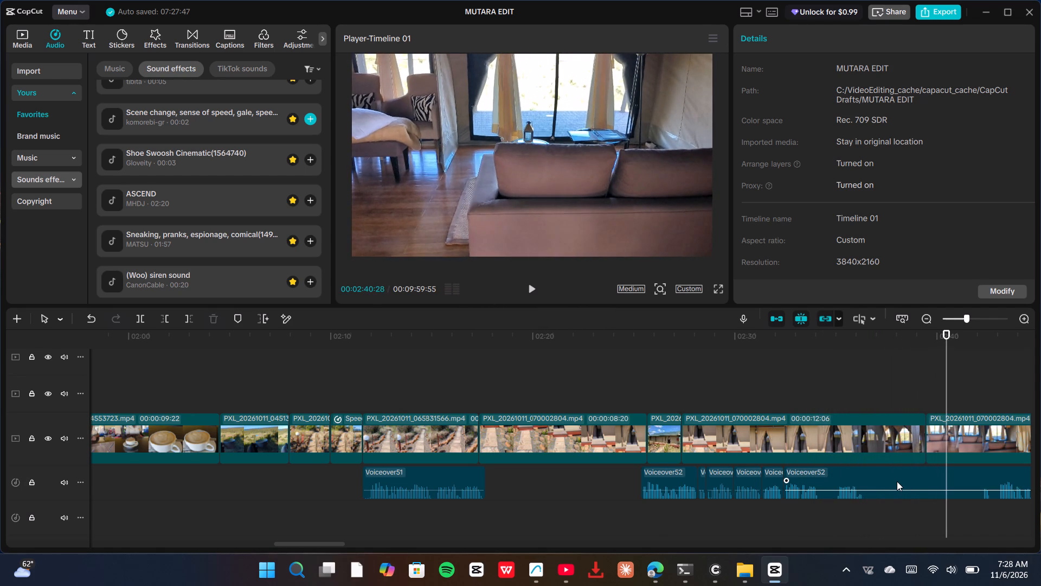
{"action": "scroll", "coordinate": [915, 480], "scroll_direction": "up", "scroll_amount": 6, "text": "ctrl"}
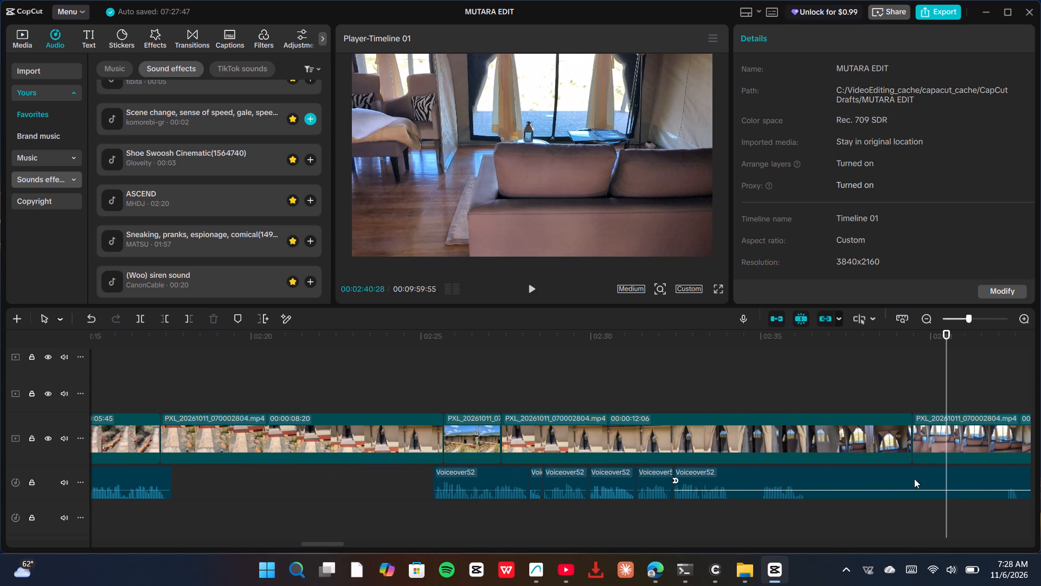
{"action": "scroll", "coordinate": [908, 476], "scroll_direction": "up", "scroll_amount": 2, "text": "ctrl"}
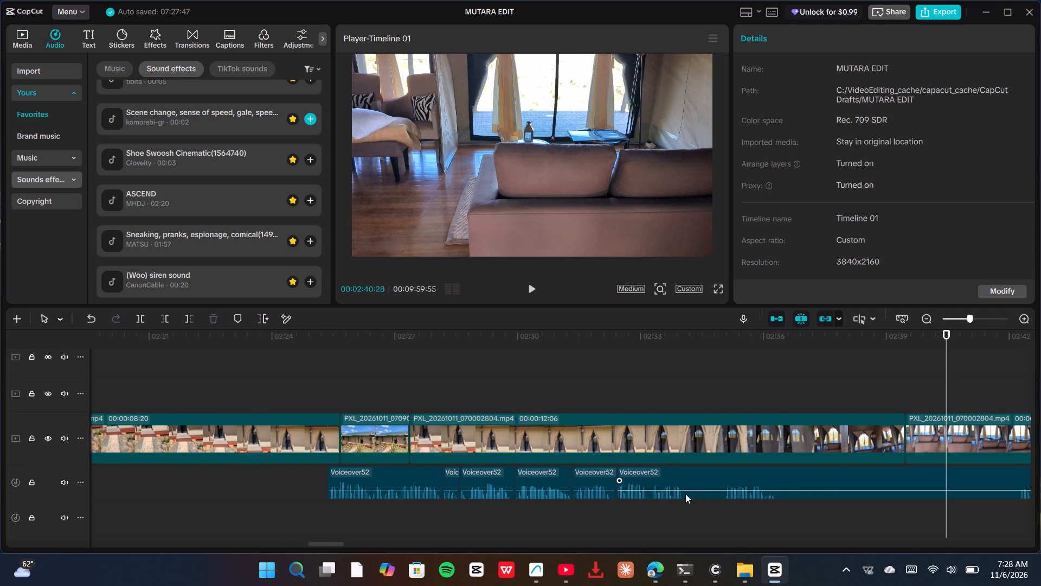
{"action": "left_click", "coordinate": [682, 480]}
{"action": "left_click", "coordinate": [687, 505]}
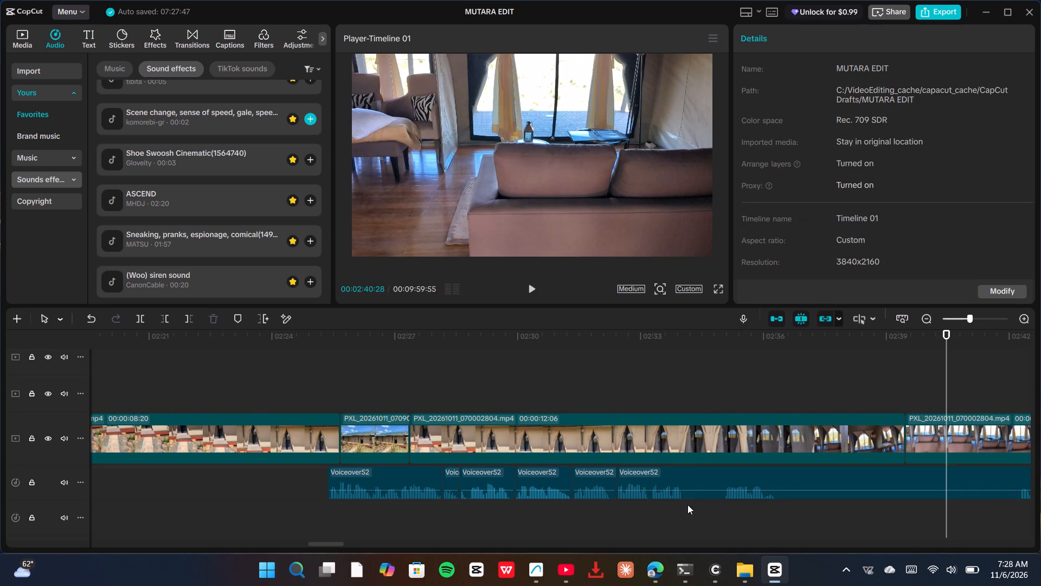
{"action": "left_click", "coordinate": [686, 474]}
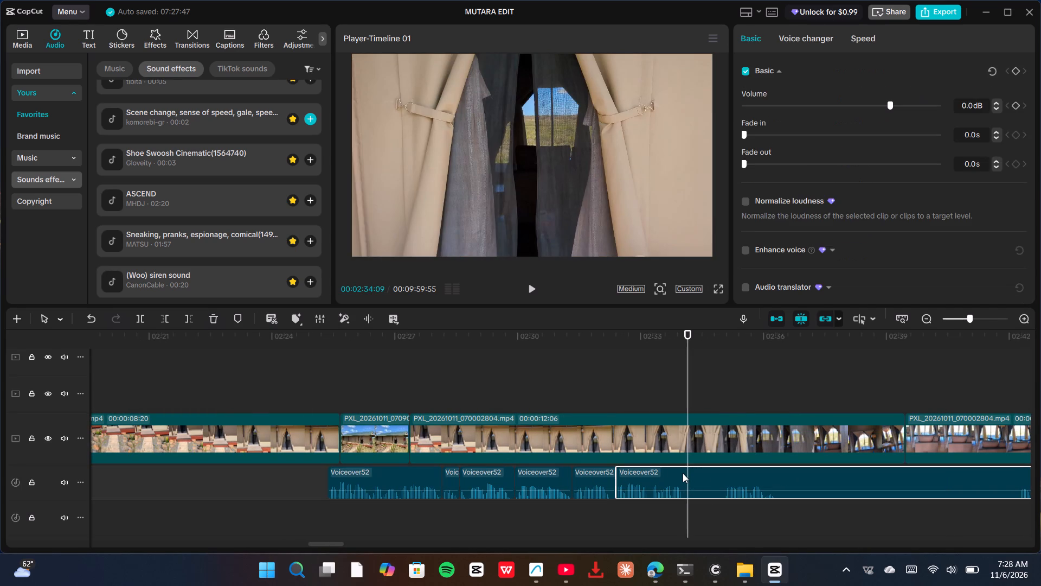
{"action": "key", "text": "Left"}
{"action": "key", "text": "Left"}
{"action": "key", "text": "Left"}
{"action": "key", "text": "Left"}
{"action": "key", "text": "Left"}
{"action": "key", "text": "Left"}
{"action": "key", "text": "Left"}
{"action": "key", "text": "Left"}
{"action": "key", "text": "Left"}
{"action": "key", "text": "Left"}
{"action": "key", "text": "Left"}
{"action": "key", "text": "Right"}
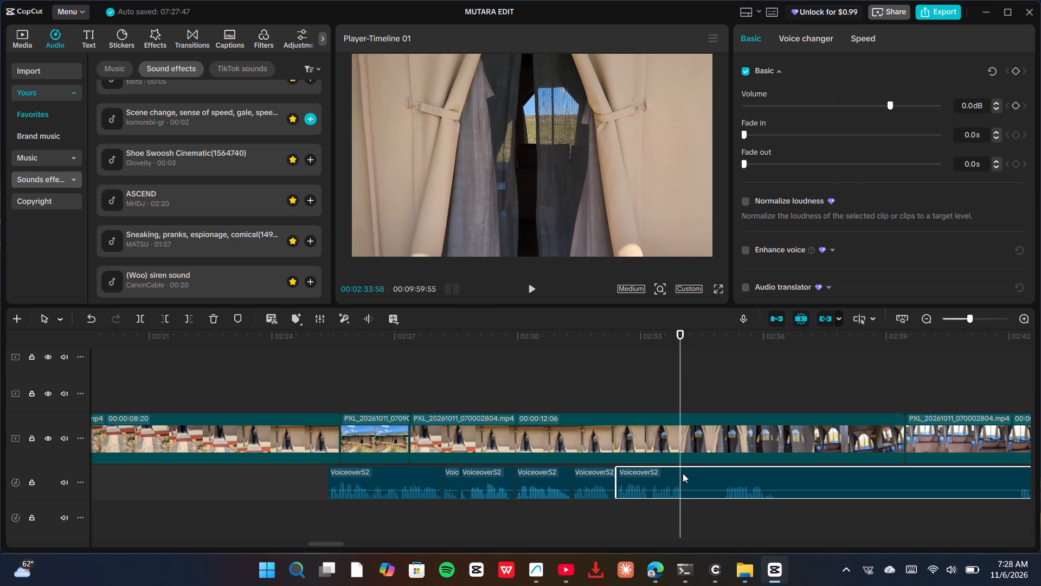
{"action": "key", "text": "Right"}
{"action": "key", "text": "Right"}
{"action": "key", "text": "Left"}
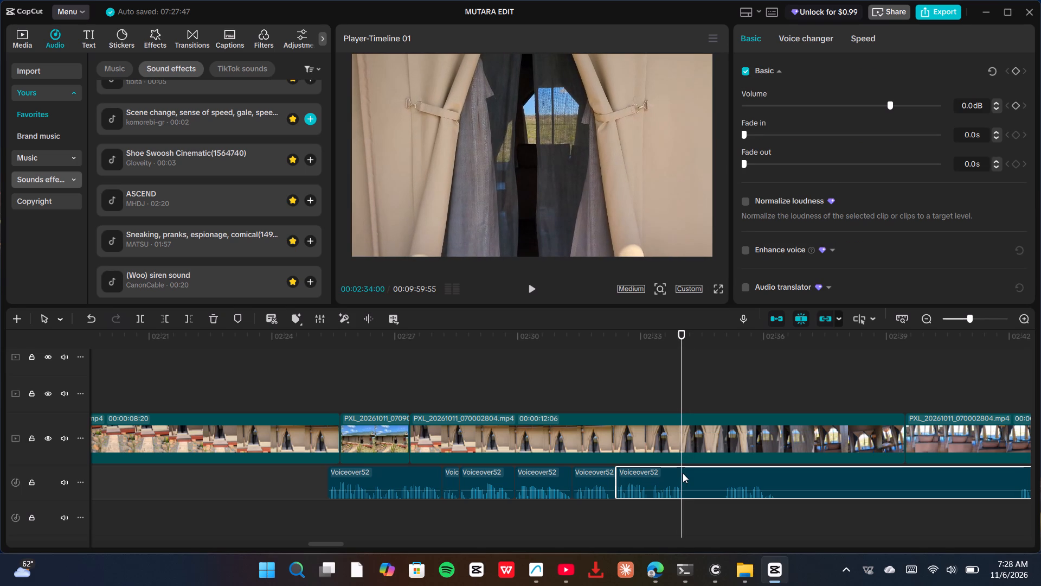
{"action": "key", "text": "ctrl+b"}
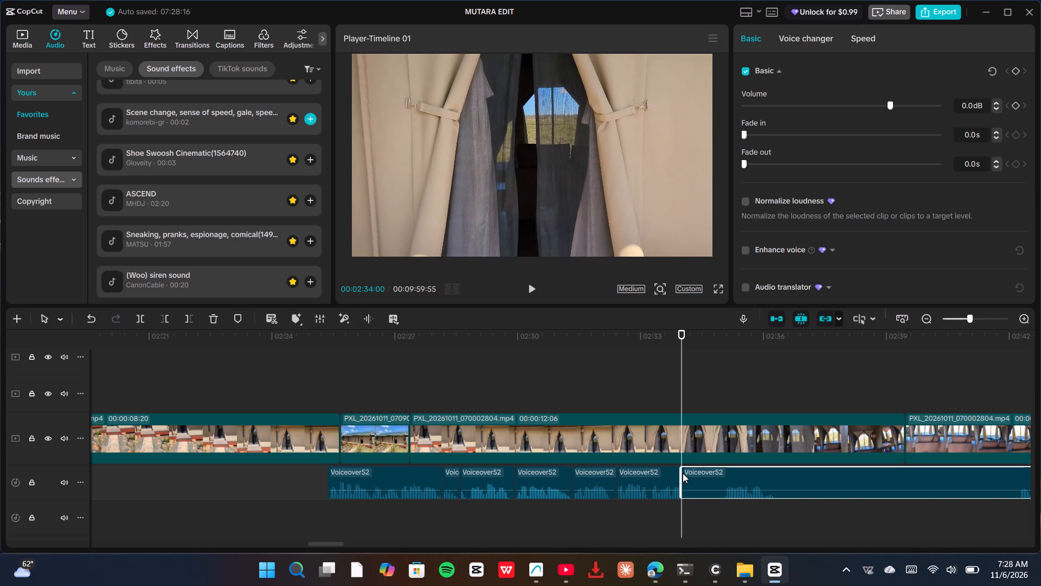
Split the remaining Voiceover52 piece at 02:35:03, where speech resumes, and delete the silent piece between 02:34:00 and 02:35:03.
{"action": "key", "text": "Right"}
{"action": "key", "text": "Right"}
{"action": "key", "text": "Right"}
{"action": "key", "text": "Right"}
{"action": "key", "text": "Right"}
{"action": "key", "text": "Right"}
{"action": "key", "text": "Right"}
{"action": "key", "text": "Right"}
{"action": "key", "text": "Right"}
{"action": "key", "text": "Right"}
{"action": "key", "text": "Right"}
{"action": "key", "text": "Right"}
{"action": "key", "text": "Right"}
{"action": "key", "text": "Right"}
{"action": "key", "text": "Right"}
{"action": "key", "text": "Right"}
{"action": "key", "text": "Right"}
{"action": "key", "text": "Right"}
{"action": "key", "text": "Right"}
{"action": "key", "text": "Right"}
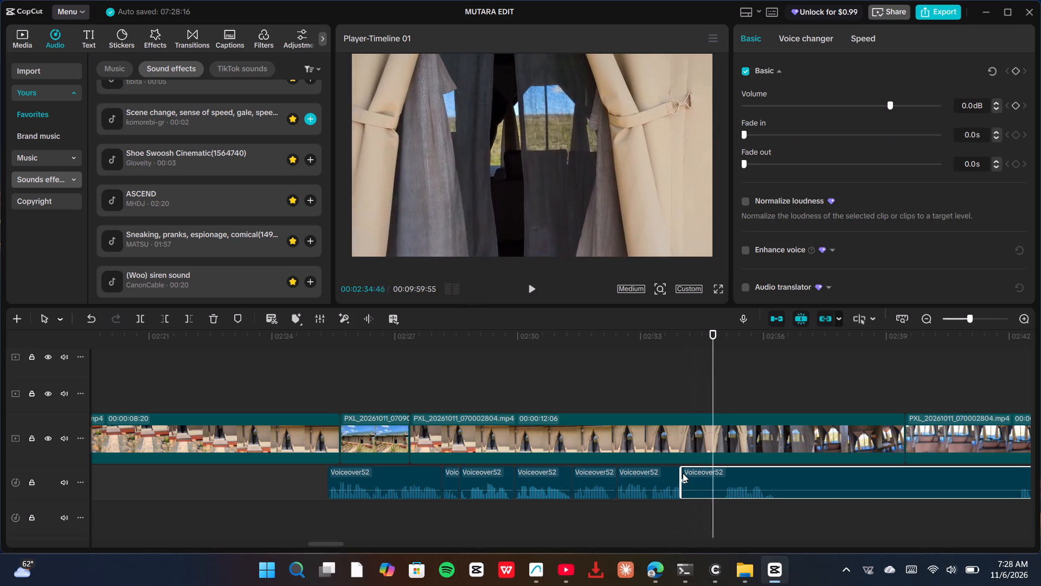
{"action": "key", "text": "Right"}
{"action": "key", "text": "Right"}
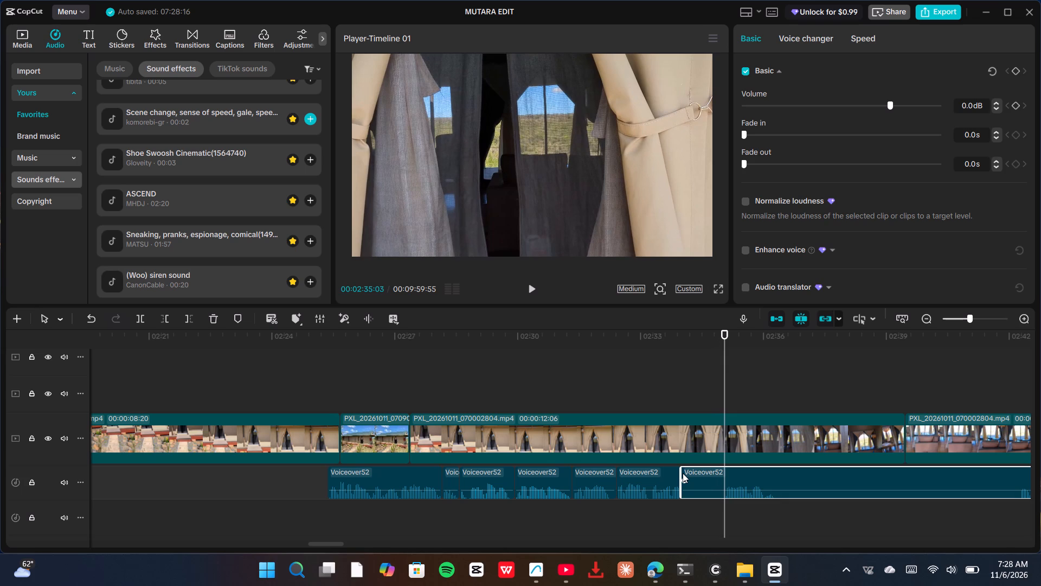
{"action": "key", "text": "ctrl+b"}
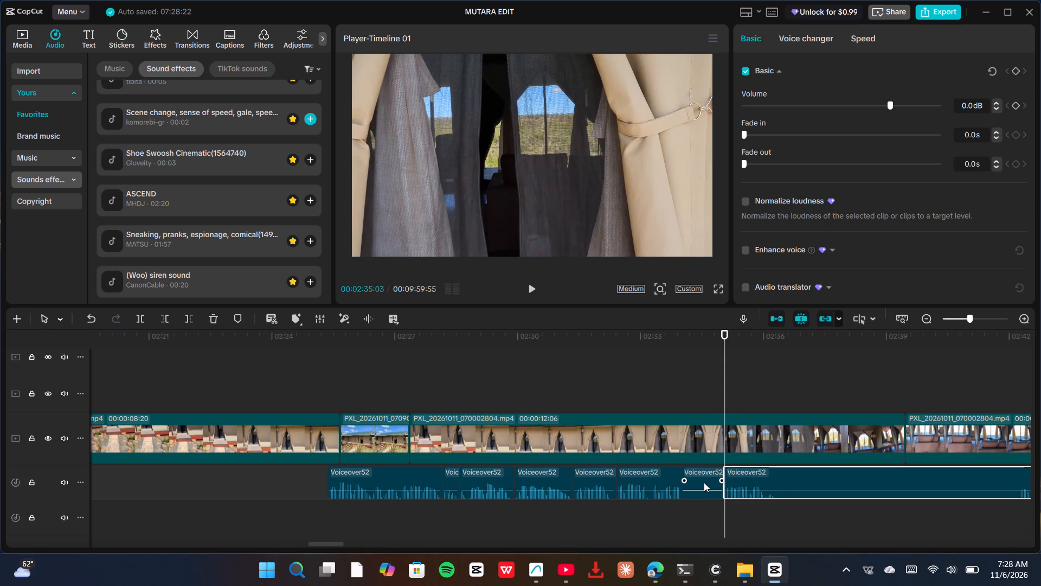
{"action": "left_click", "coordinate": [704, 482]}
{"action": "key", "text": "Delete"}
Move the remaining Voiceover52 piece earlier to start at 02:34:00, directly behind the previous phrase, and play the join.
{"action": "scroll", "coordinate": [704, 482], "scroll_direction": "up", "scroll_amount": 1}
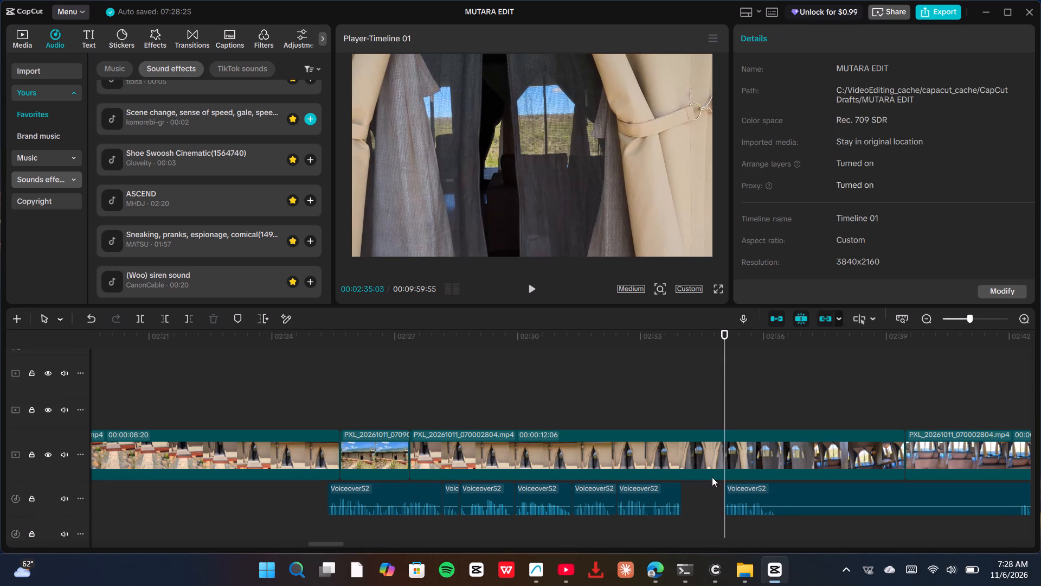
{"action": "left_click_drag", "start_coordinate": [782, 493], "coordinate": [747, 495]}
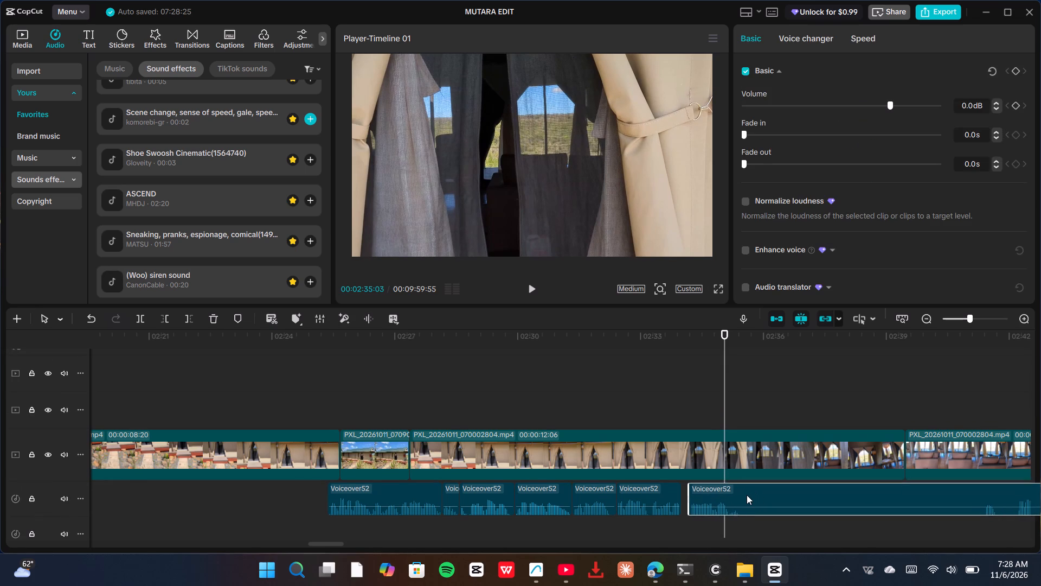
{"action": "left_click_drag", "start_coordinate": [747, 495], "coordinate": [743, 496]}
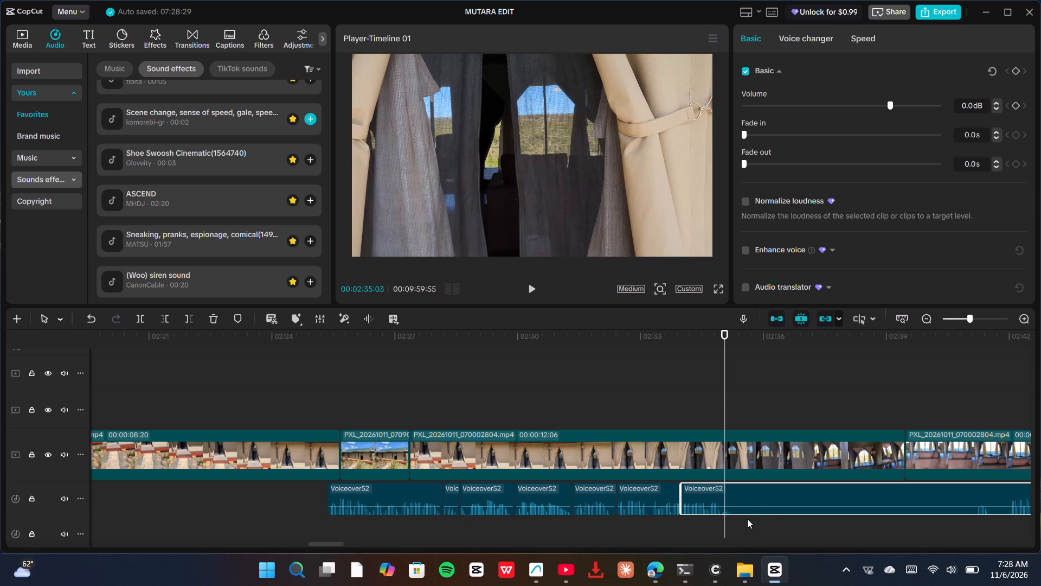
{"action": "left_click", "coordinate": [598, 533]}
{"action": "key", "text": "space"}
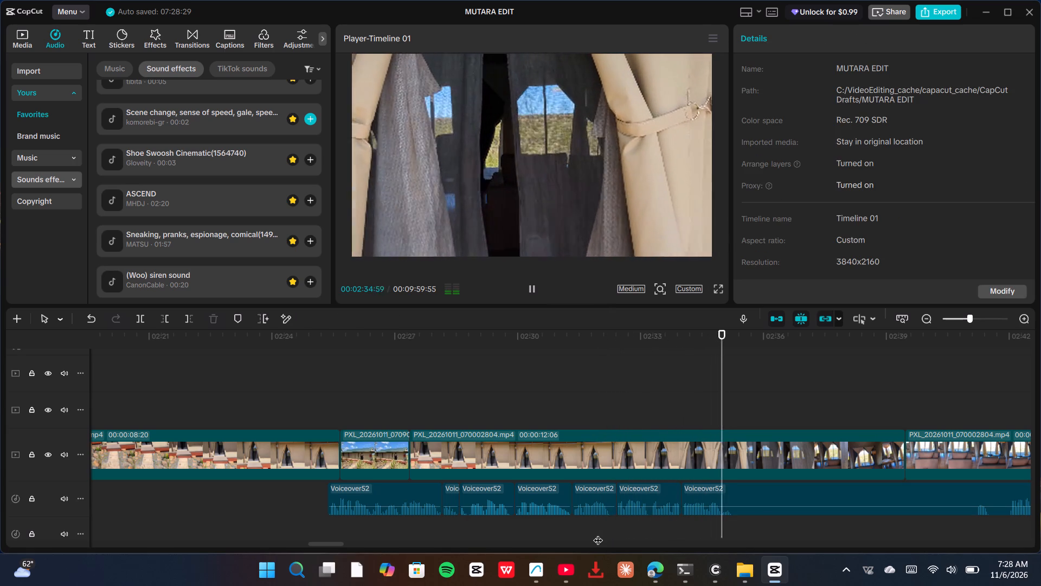
{"action": "key", "text": "space"}
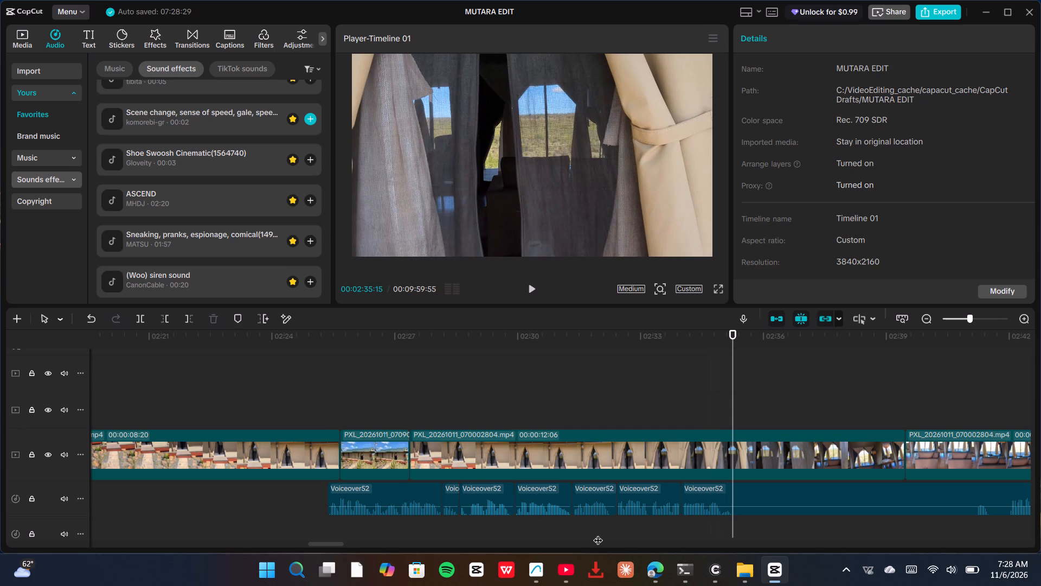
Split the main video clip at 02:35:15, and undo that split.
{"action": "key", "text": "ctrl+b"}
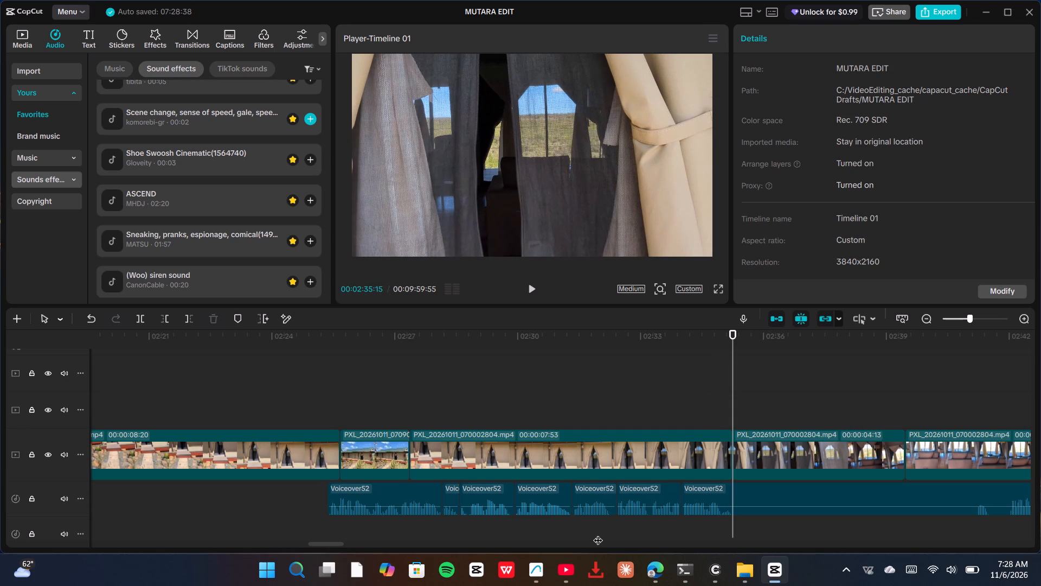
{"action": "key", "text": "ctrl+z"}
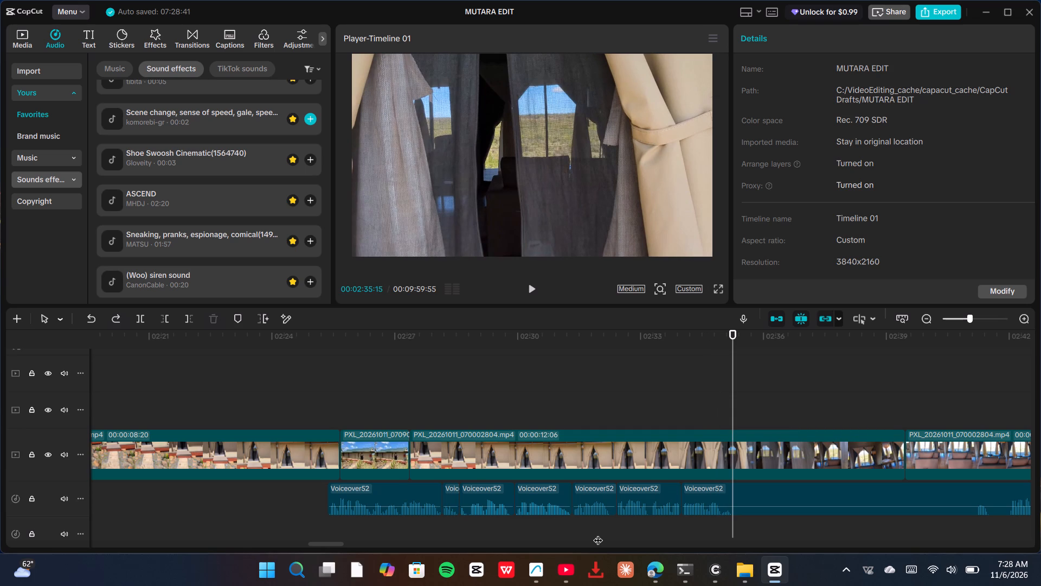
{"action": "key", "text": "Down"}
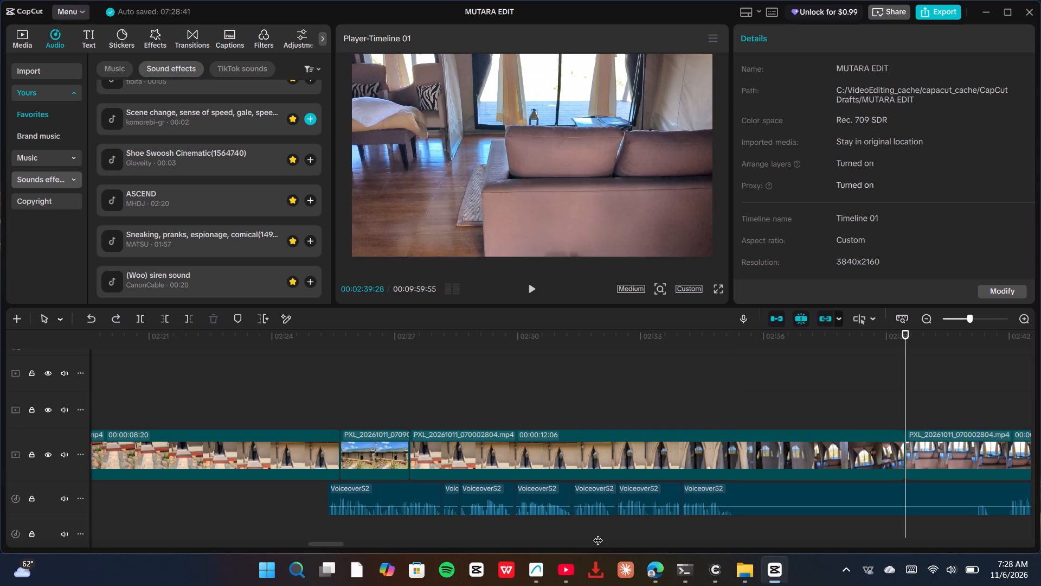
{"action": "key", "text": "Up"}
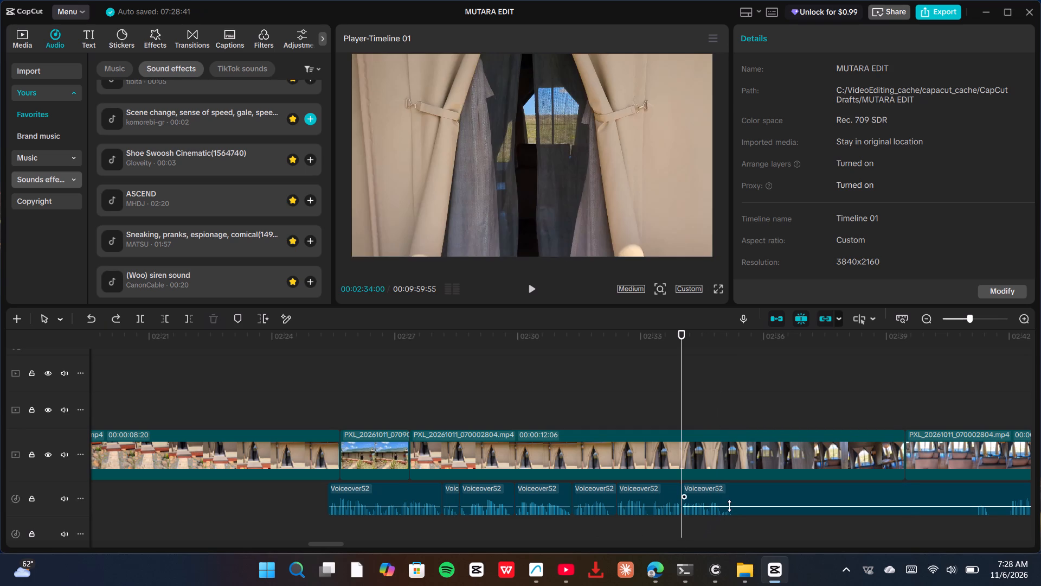
Split the long Voiceover52 piece at 02:35:08, just after its first phrase ends.
{"action": "left_click", "coordinate": [733, 502]}
{"action": "left_click", "coordinate": [735, 521]}
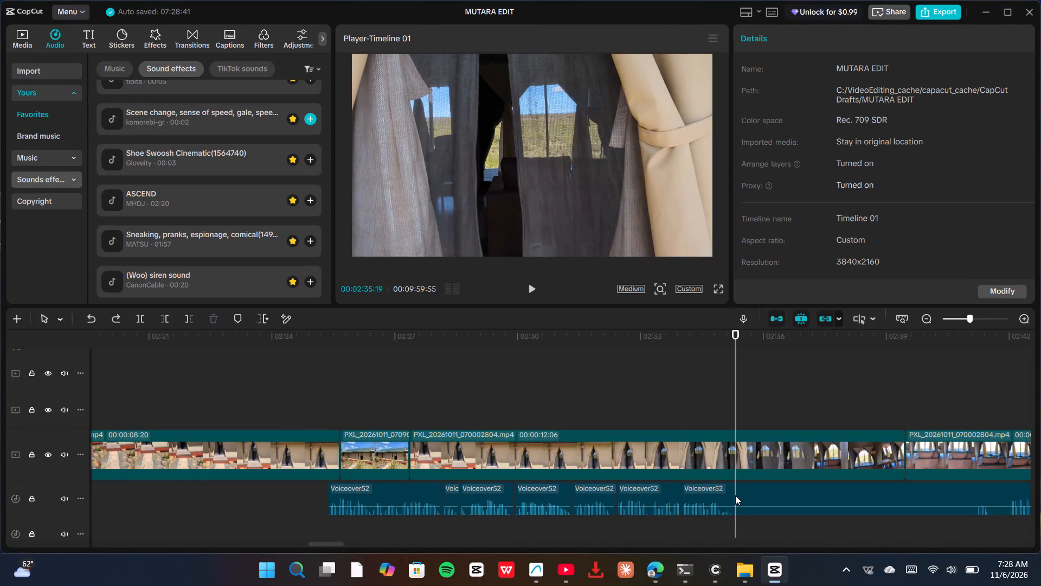
{"action": "left_click", "coordinate": [731, 494]}
{"action": "key", "text": "Left"}
{"action": "key", "text": "Left"}
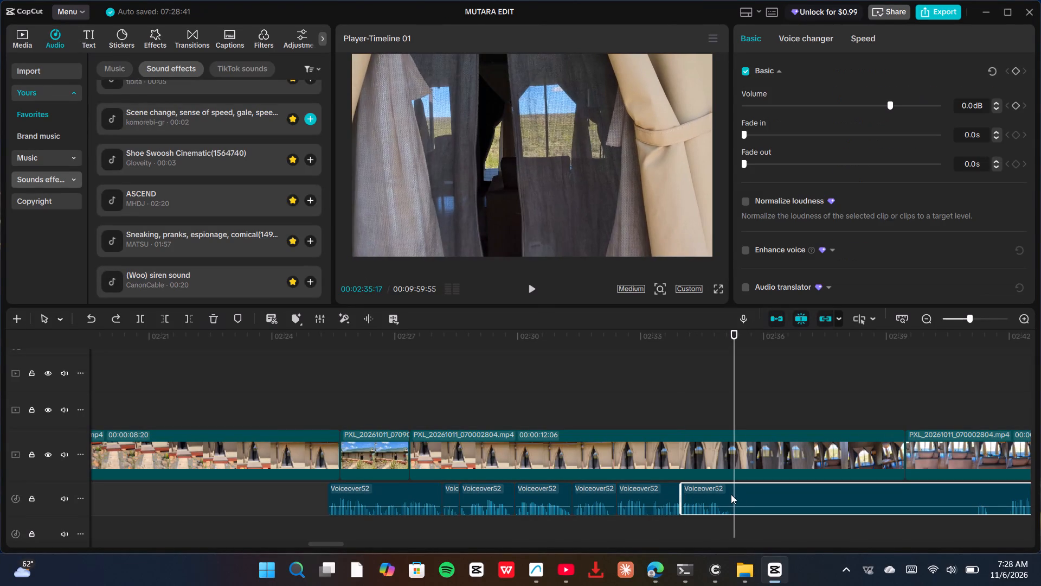
{"action": "key", "text": "Left"}
{"action": "key", "text": "Left"}
{"action": "key", "text": "Left"}
{"action": "key", "text": "Left"}
{"action": "key", "text": "Left"}
{"action": "key", "text": "Left"}
{"action": "key", "text": "Left"}
{"action": "key", "text": "Left"}
{"action": "key", "text": "Left"}
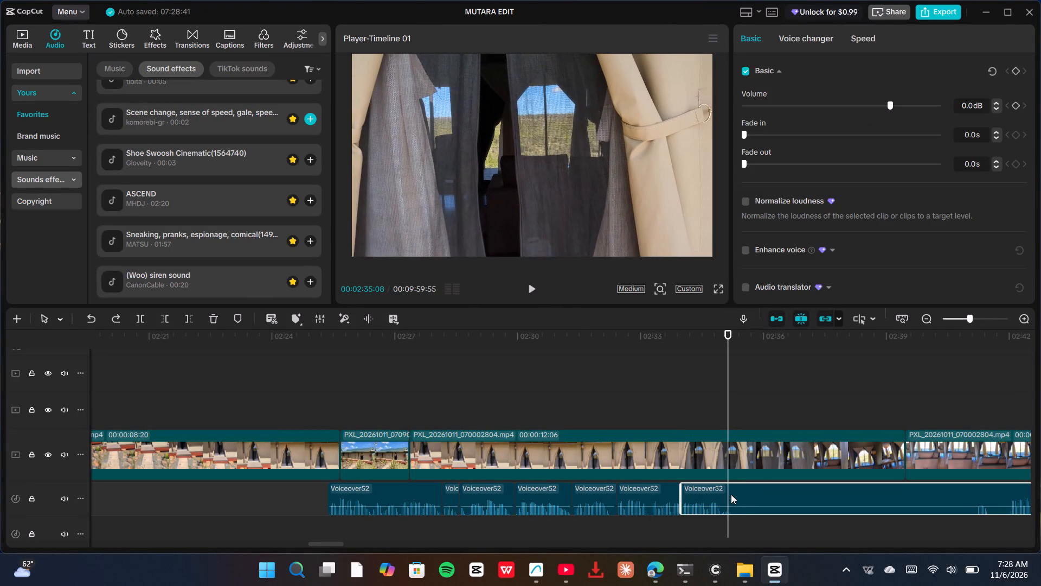
{"action": "key", "text": "ctrl+b"}
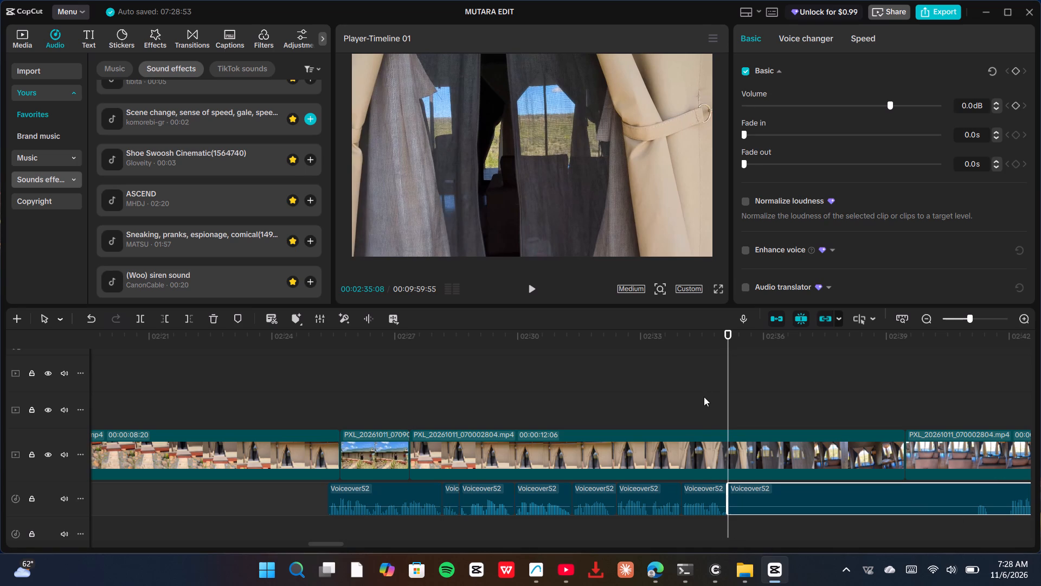
Split the remaining Voiceover52 piece at 02:41:13, where speech resumes, and delete the silent piece between 02:35:08 and 02:41:13.
{"action": "left_click_drag", "start_coordinate": [728, 398], "coordinate": [951, 399]}
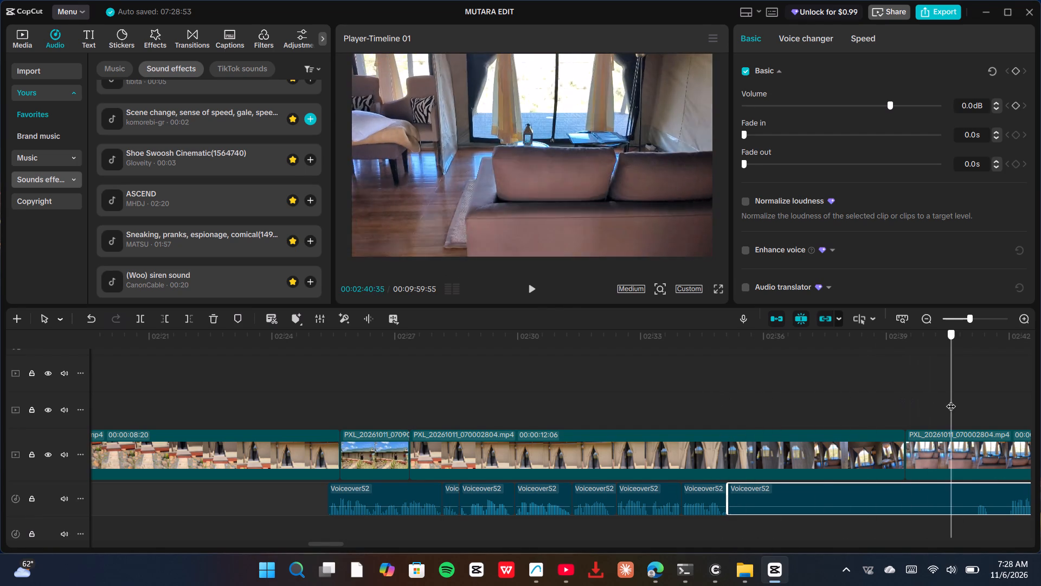
{"action": "left_click_drag", "start_coordinate": [951, 399], "coordinate": [977, 400]}
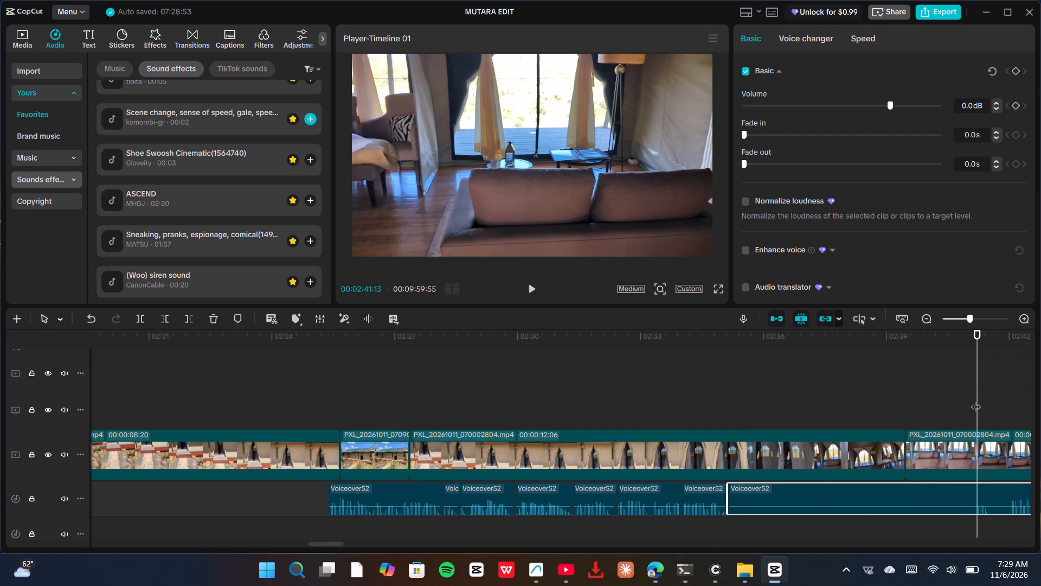
{"action": "key", "text": "ctrl+b"}
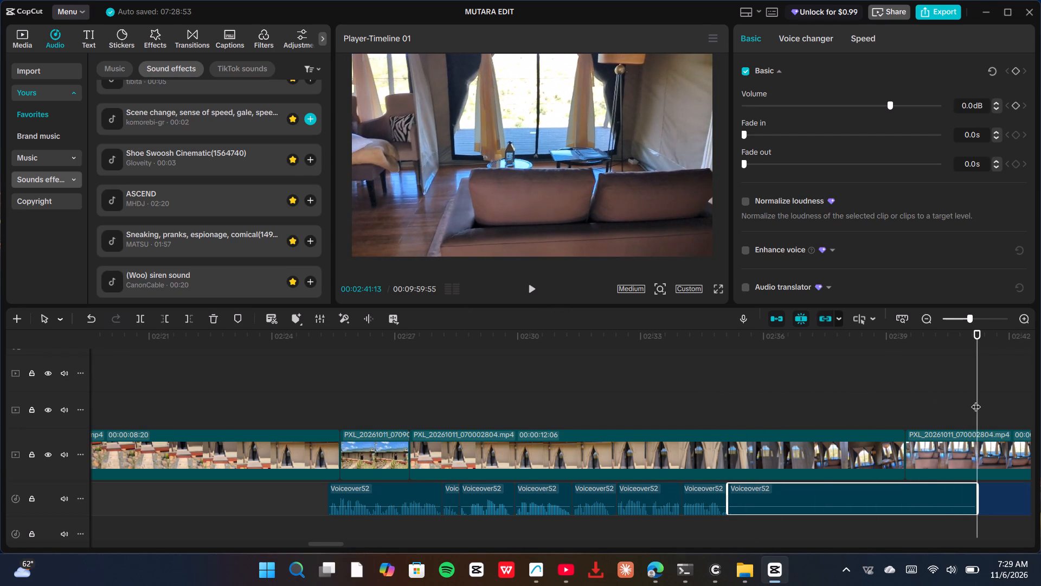
{"action": "left_click", "coordinate": [877, 493]}
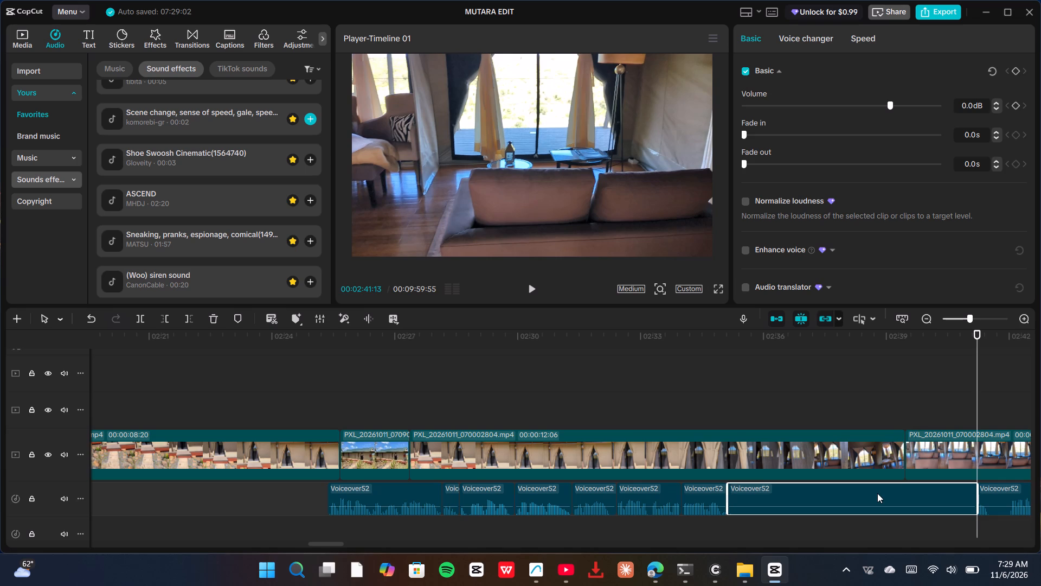
{"action": "key", "text": "Delete"}
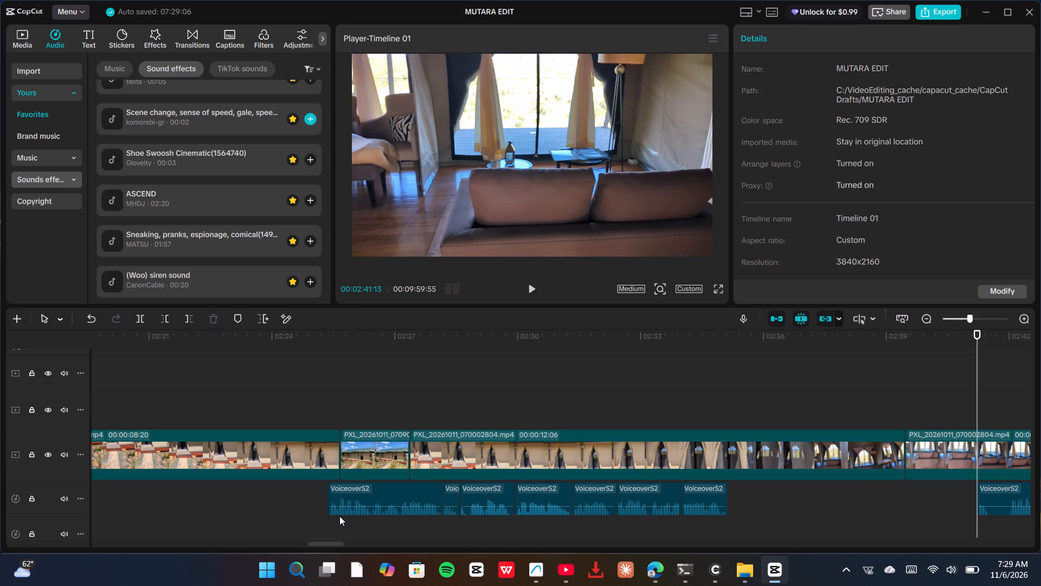
Play the joined Voiceover52 phrases, and move all seven together to start at 02:27:22, aligned with the start of the 12:06 tent clip.
{"action": "left_click", "coordinate": [328, 527]}
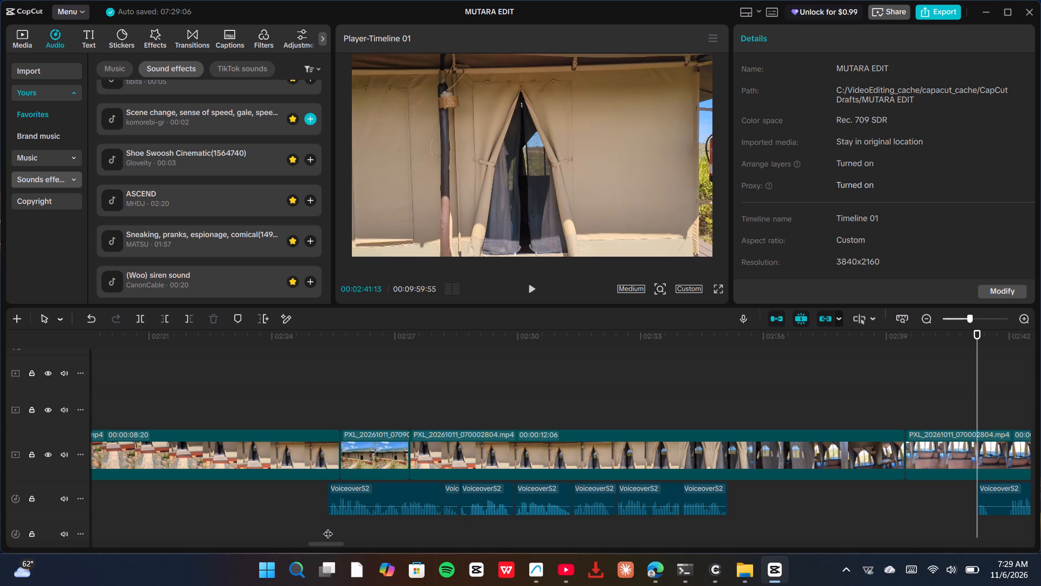
{"action": "key", "text": "space"}
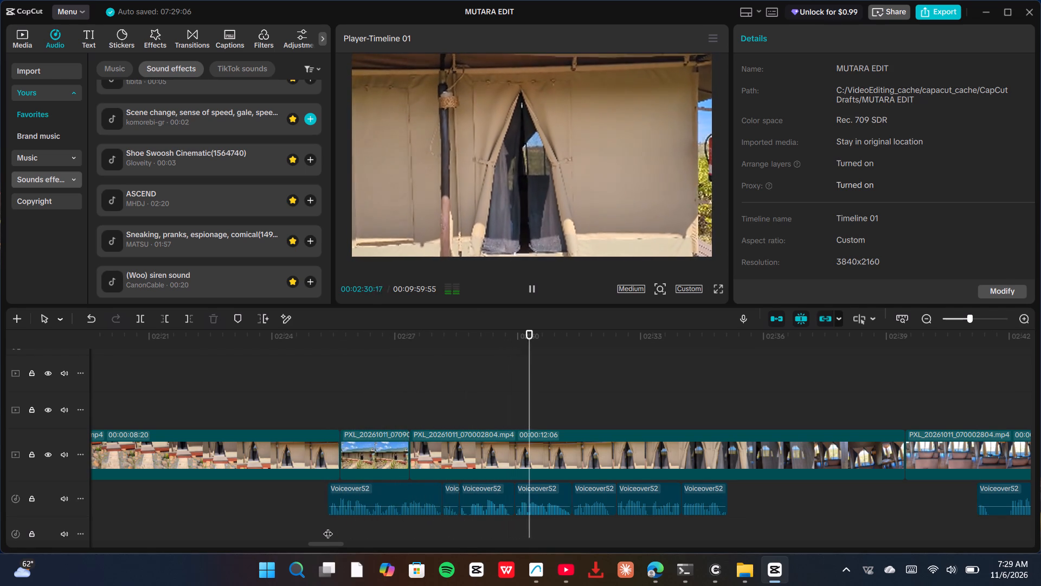
{"action": "key", "text": "space"}
{"action": "key", "text": "space"}
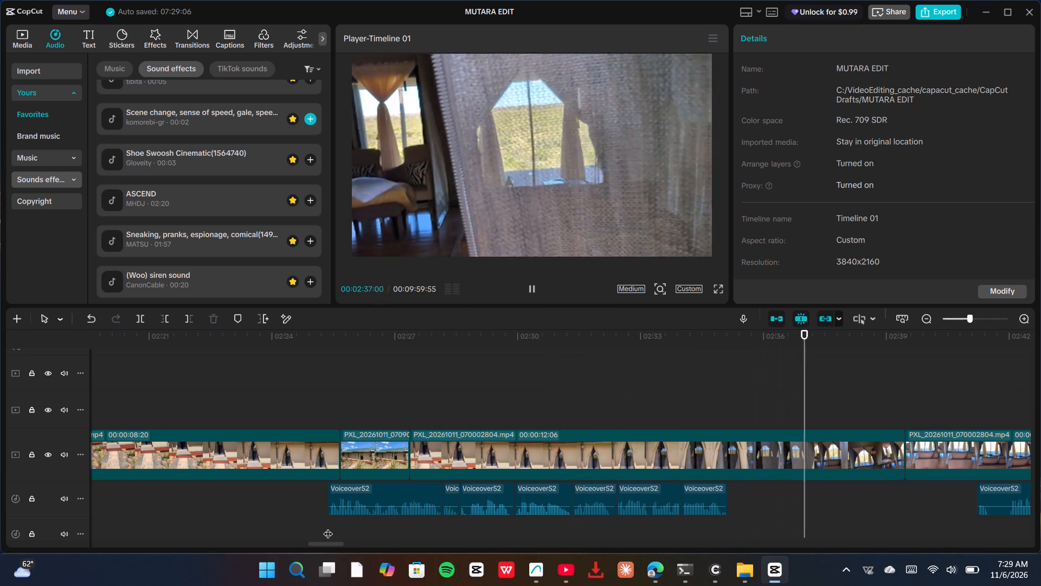
{"action": "key", "text": "space"}
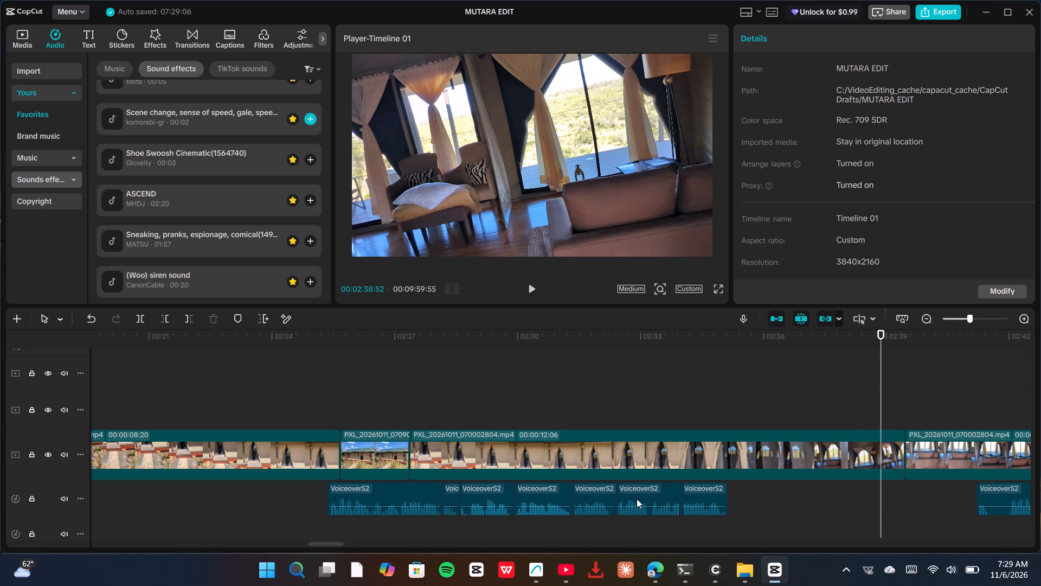
{"action": "left_click_drag", "start_coordinate": [717, 530], "coordinate": [378, 494]}
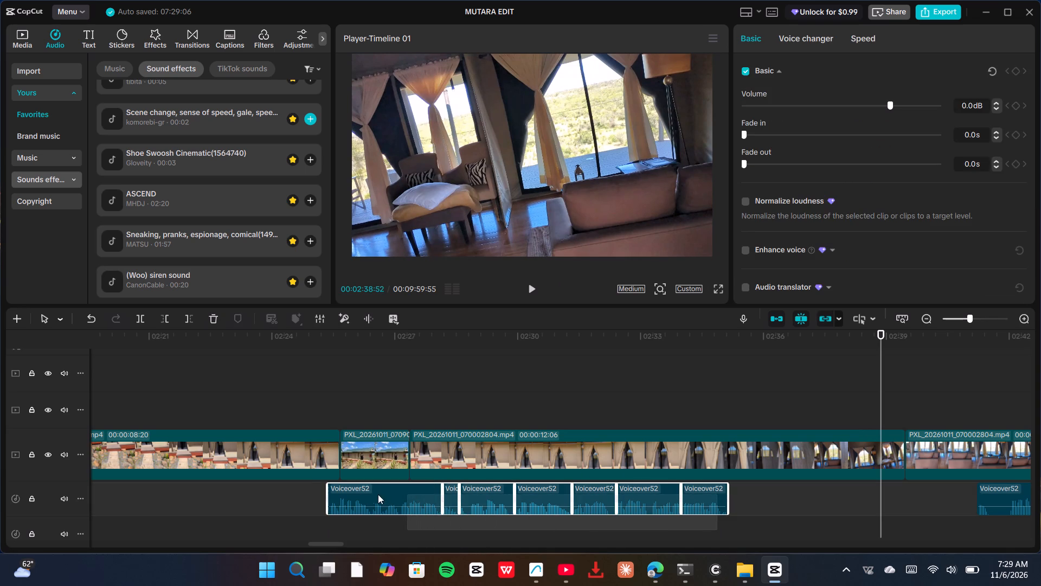
{"action": "left_click_drag", "start_coordinate": [378, 494], "coordinate": [318, 488]}
{"action": "left_click_drag", "start_coordinate": [396, 490], "coordinate": [482, 489]}
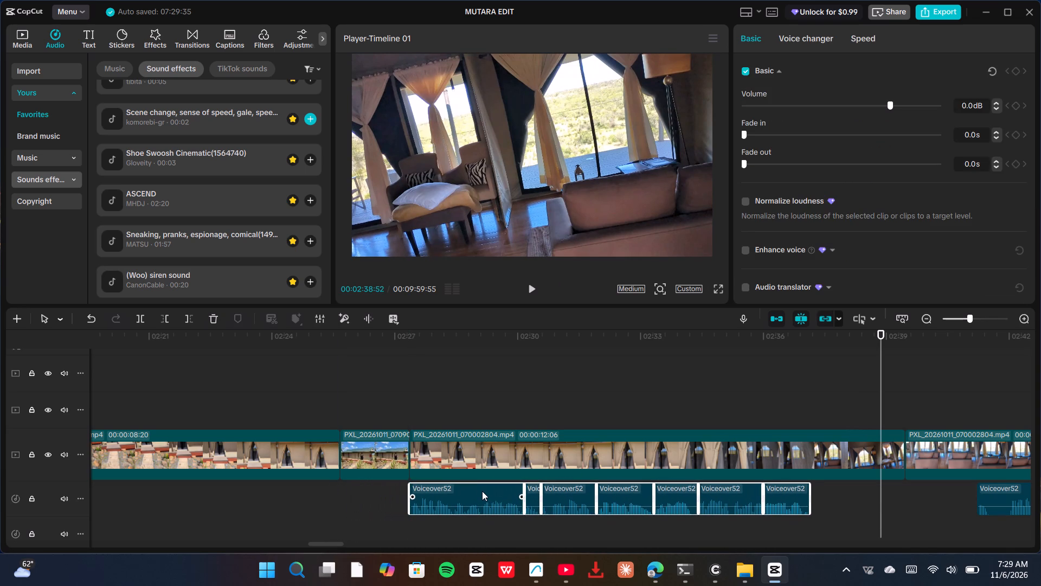
Play the moved voiceover phrases repeatedly, checking the joins around the short second piece near 02:30:30.
{"action": "left_click", "coordinate": [407, 523]}
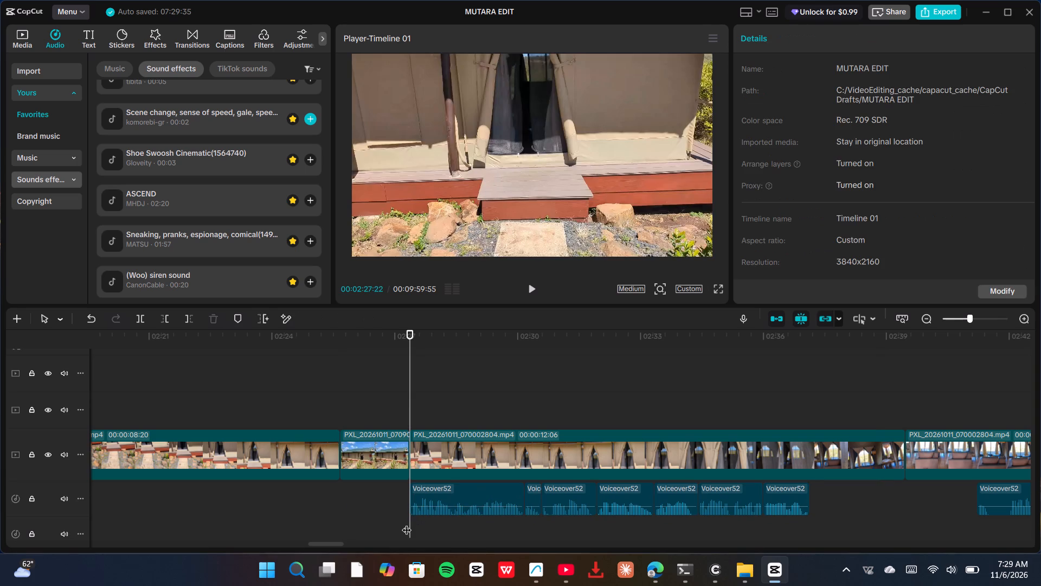
{"action": "key", "text": "space"}
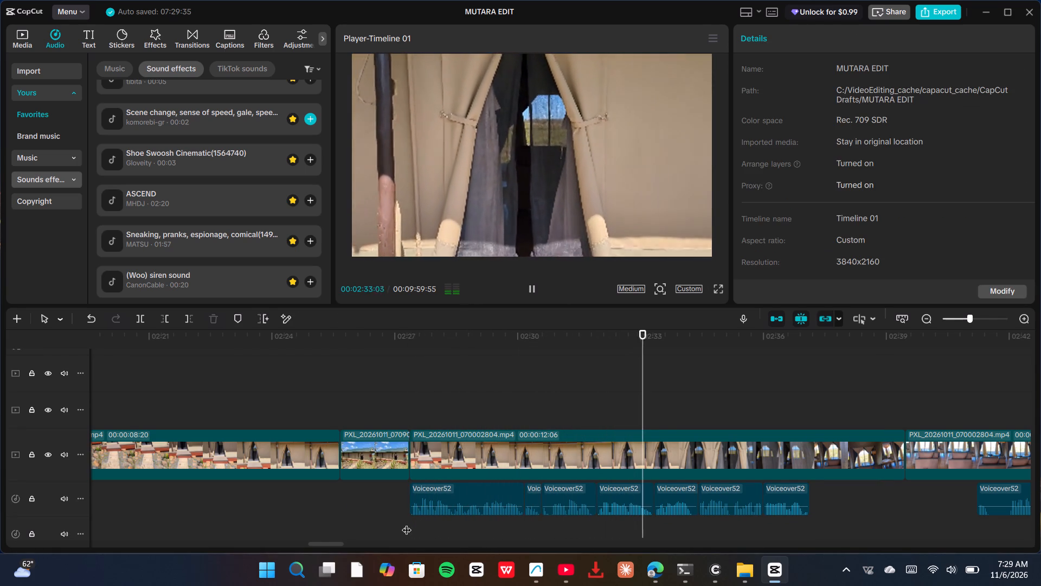
{"action": "left_click", "coordinate": [544, 527]}
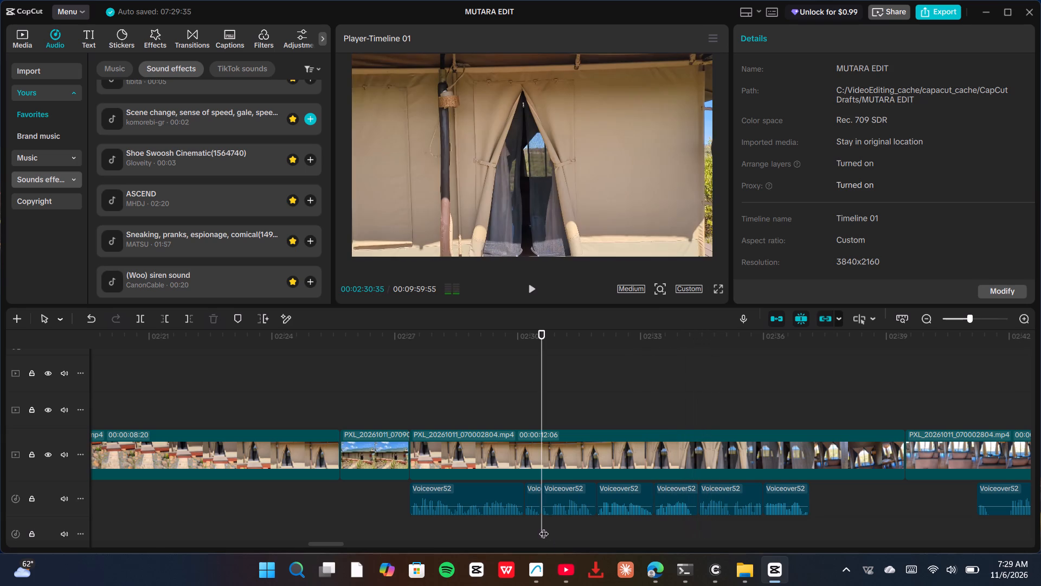
{"action": "left_click", "coordinate": [519, 533]}
{"action": "key", "text": "space"}
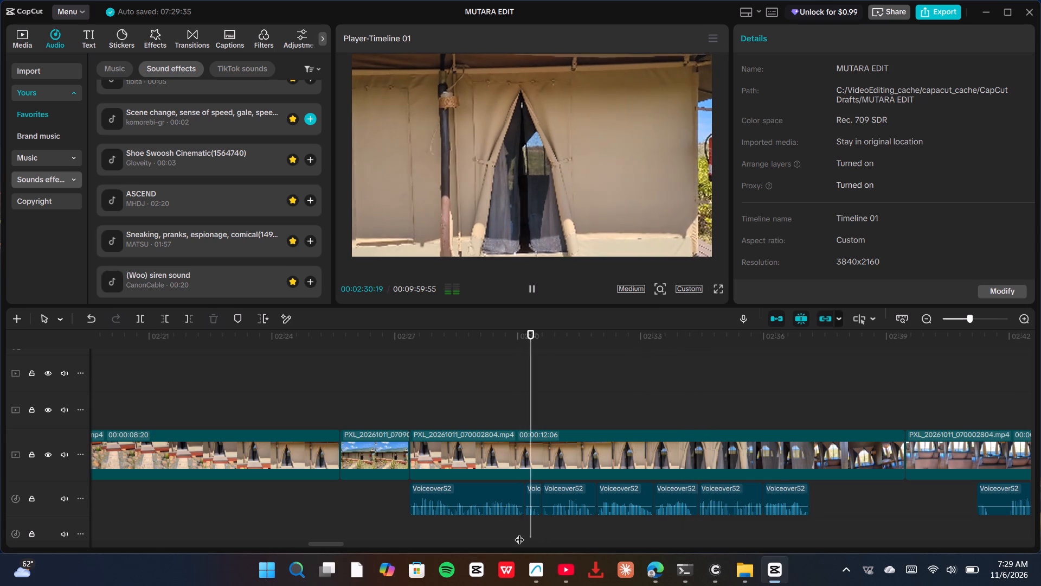
{"action": "key", "text": "space"}
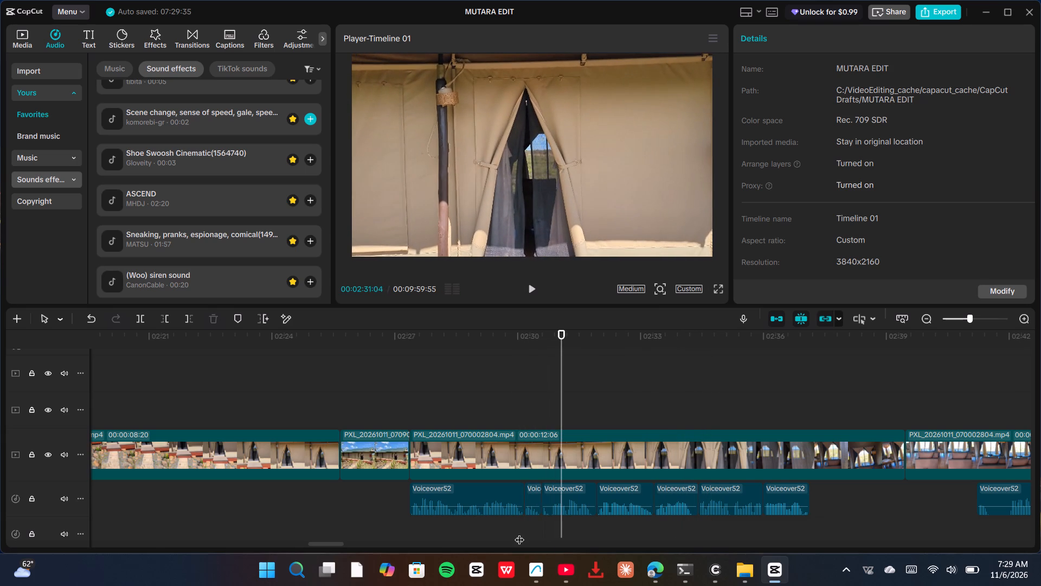
{"action": "left_click", "coordinate": [506, 532]}
{"action": "key", "text": "space"}
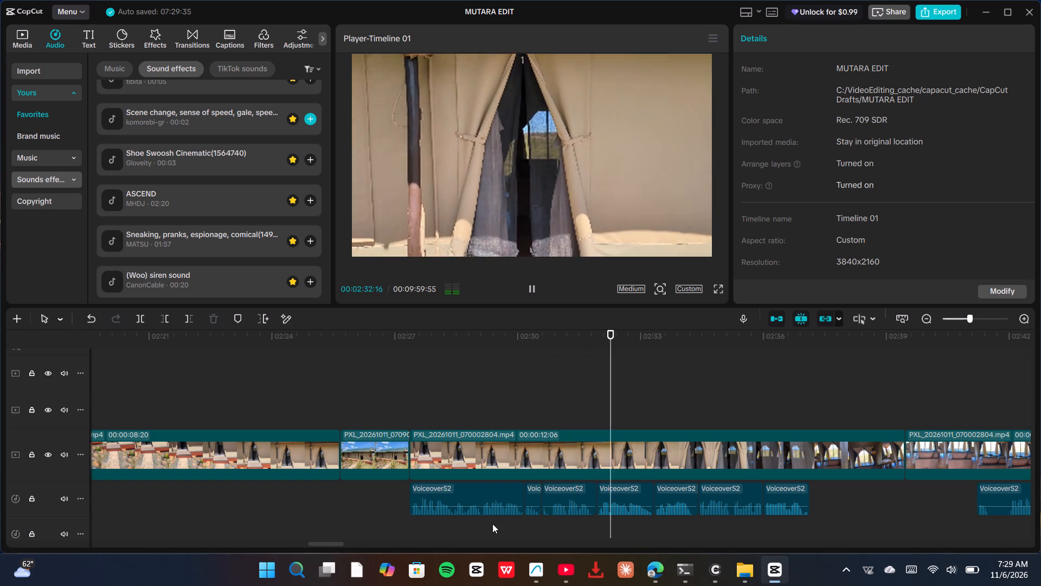
{"action": "left_click", "coordinate": [454, 531]}
{"action": "key", "text": "space"}
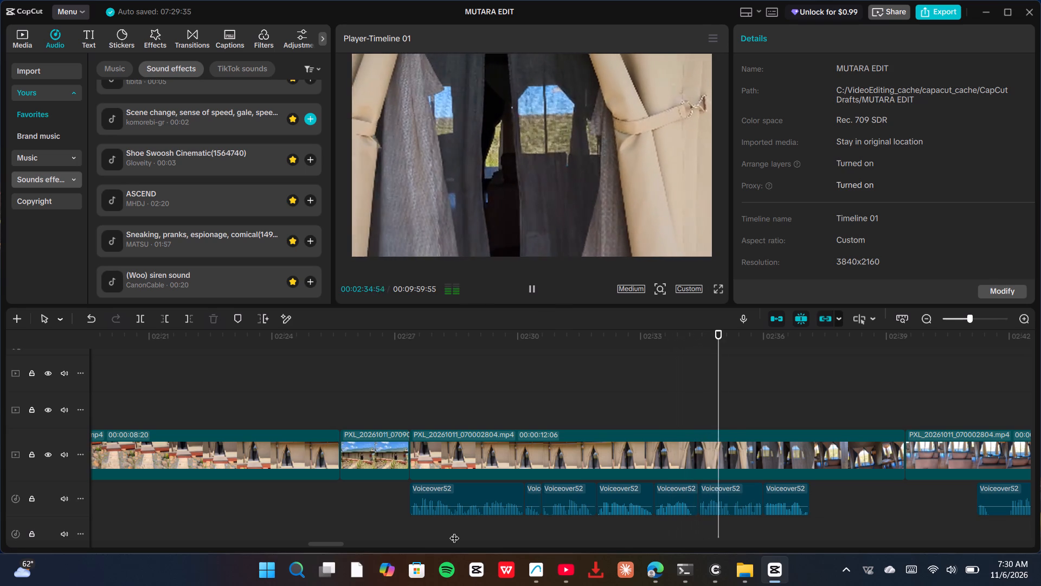
{"action": "left_click", "coordinate": [546, 527]}
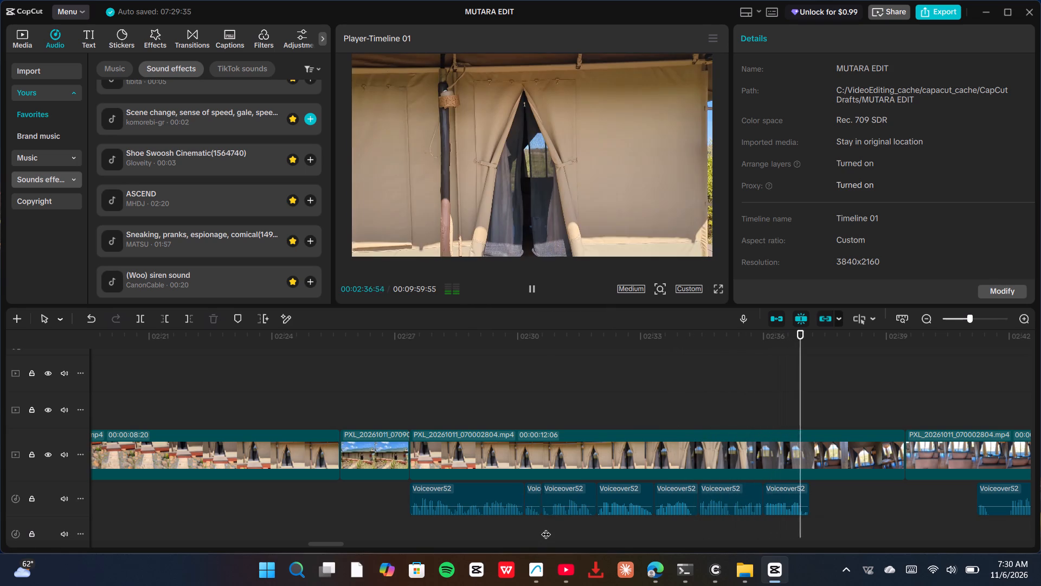
{"action": "scroll", "coordinate": [549, 528], "scroll_direction": "up", "scroll_amount": 14, "text": "ctrl"}
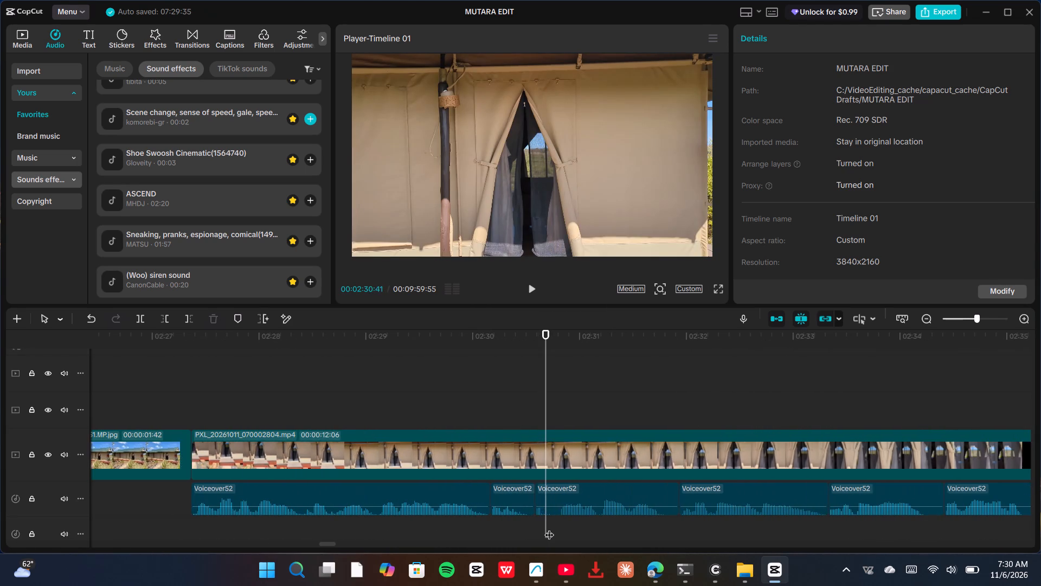
{"action": "left_click", "coordinate": [457, 529]}
{"action": "key", "text": "space"}
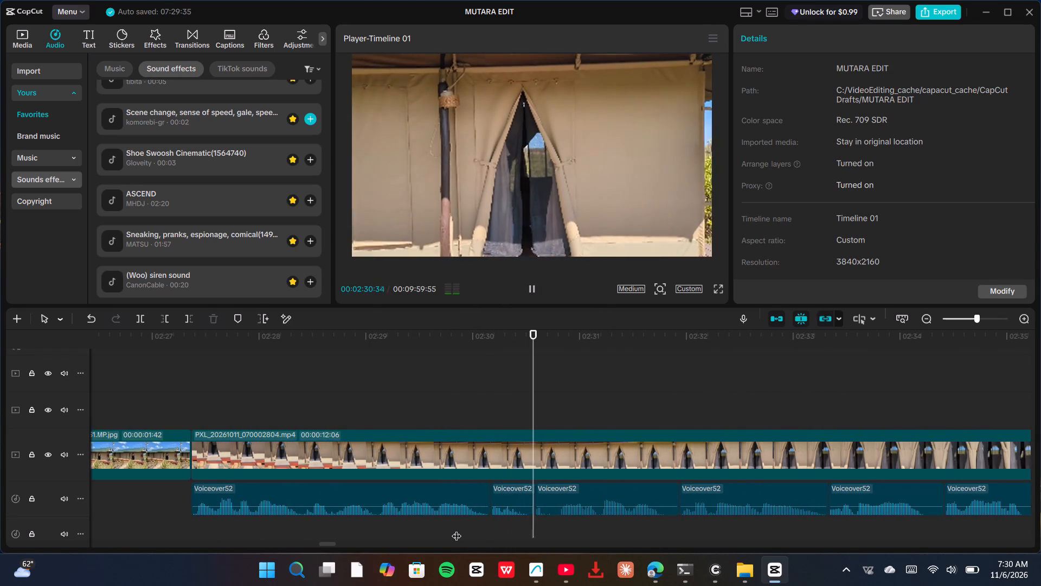
{"action": "left_click", "coordinate": [457, 529]}
{"action": "key", "text": "space"}
{"action": "key", "text": "space"}
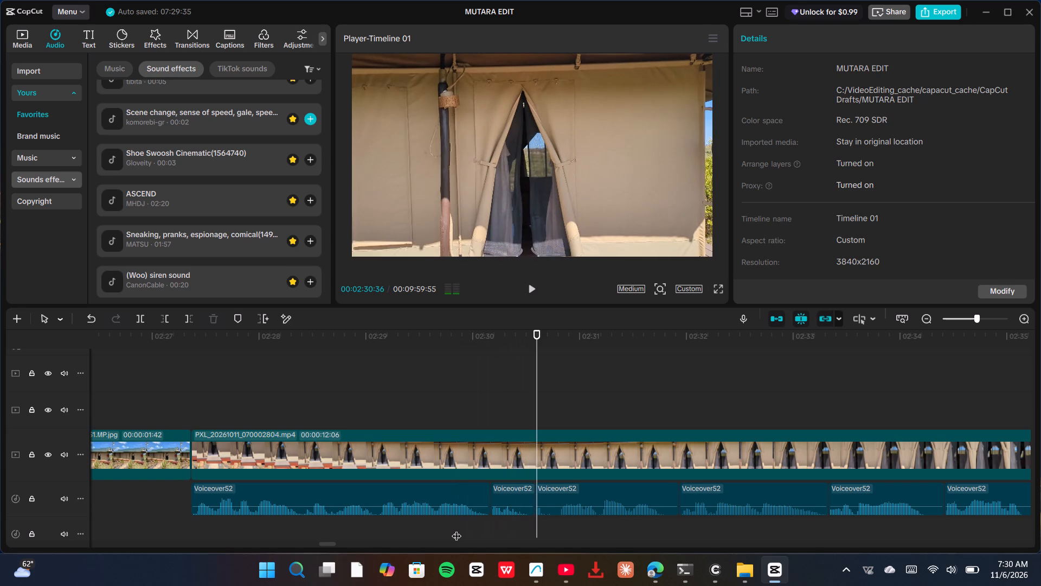
Split the third Voiceover52 piece at 02:30:48, and delete the short fragment in front of the split.
{"action": "left_click", "coordinate": [558, 502]}
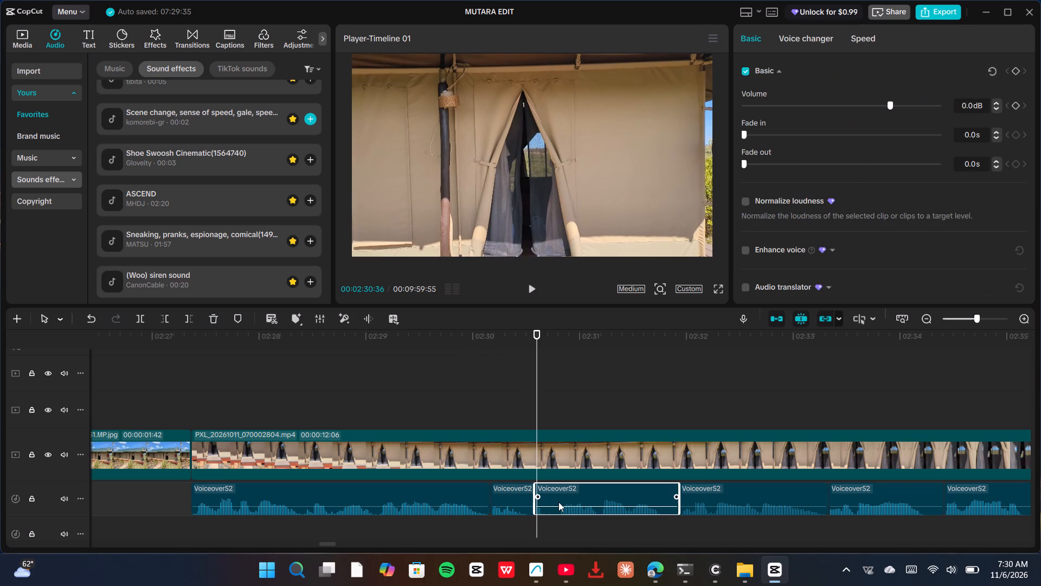
{"action": "key", "text": "Right"}
{"action": "key", "text": "Right"}
{"action": "key", "text": "Right"}
{"action": "key", "text": "Right"}
{"action": "key", "text": "Right"}
{"action": "key", "text": "Right"}
{"action": "key", "text": "Right"}
{"action": "key", "text": "Right"}
{"action": "key", "text": "Right"}
{"action": "key", "text": "Right"}
{"action": "key", "text": "Right"}
{"action": "key", "text": "Right"}
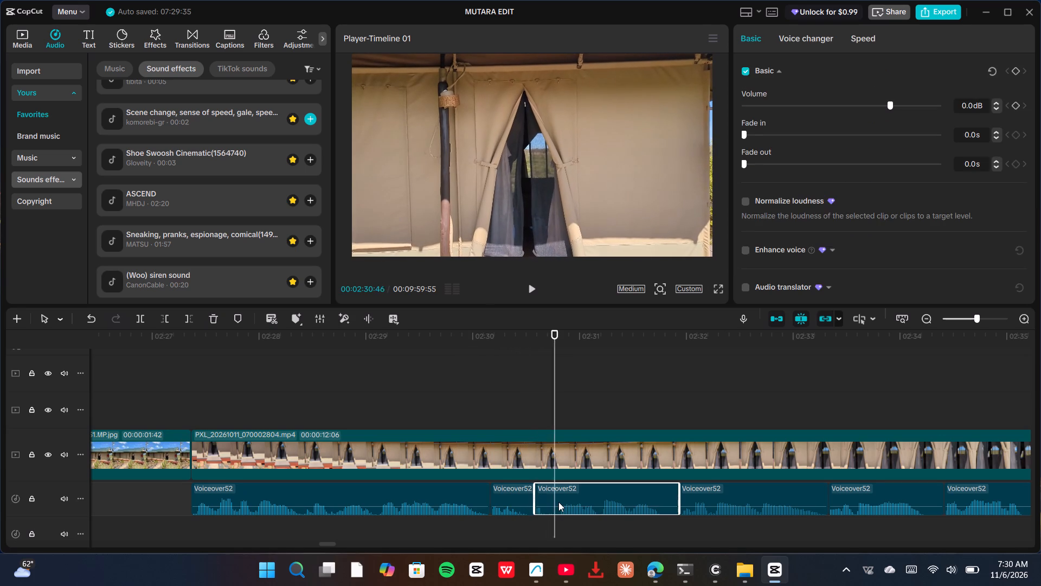
{"action": "key", "text": "ctrl+b"}
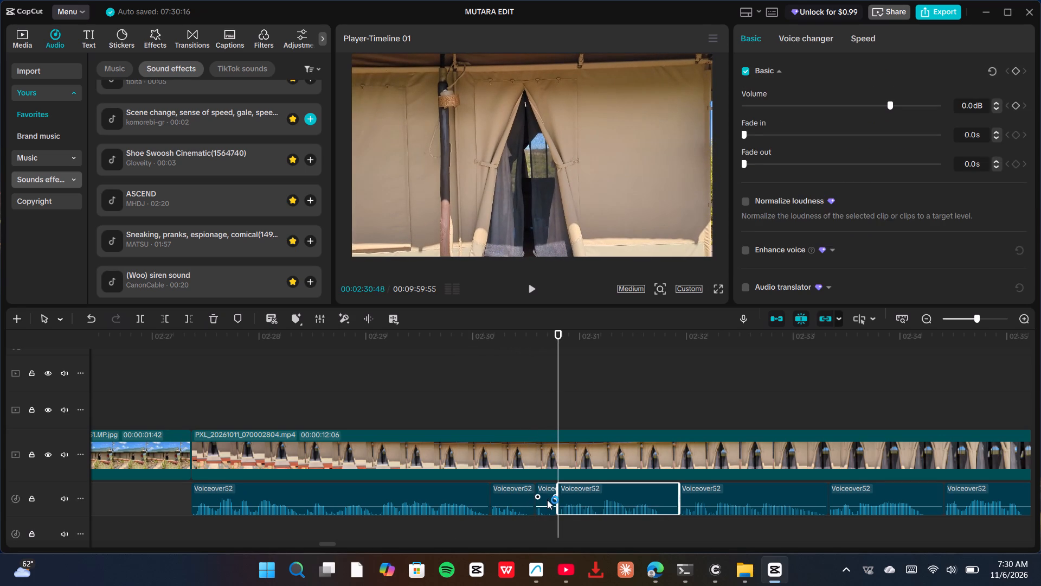
{"action": "left_click", "coordinate": [545, 496]}
{"action": "key", "text": "Delete"}
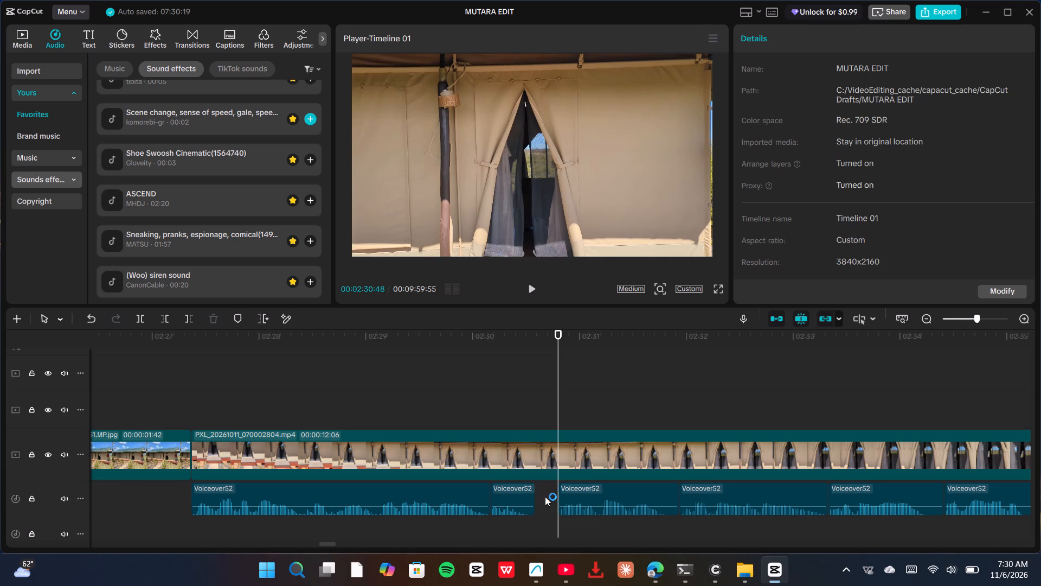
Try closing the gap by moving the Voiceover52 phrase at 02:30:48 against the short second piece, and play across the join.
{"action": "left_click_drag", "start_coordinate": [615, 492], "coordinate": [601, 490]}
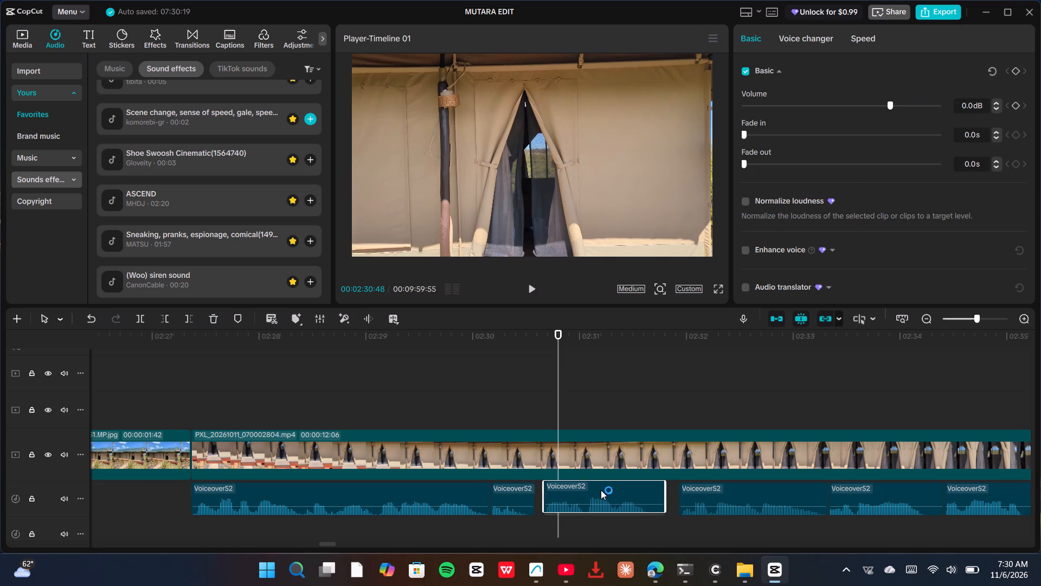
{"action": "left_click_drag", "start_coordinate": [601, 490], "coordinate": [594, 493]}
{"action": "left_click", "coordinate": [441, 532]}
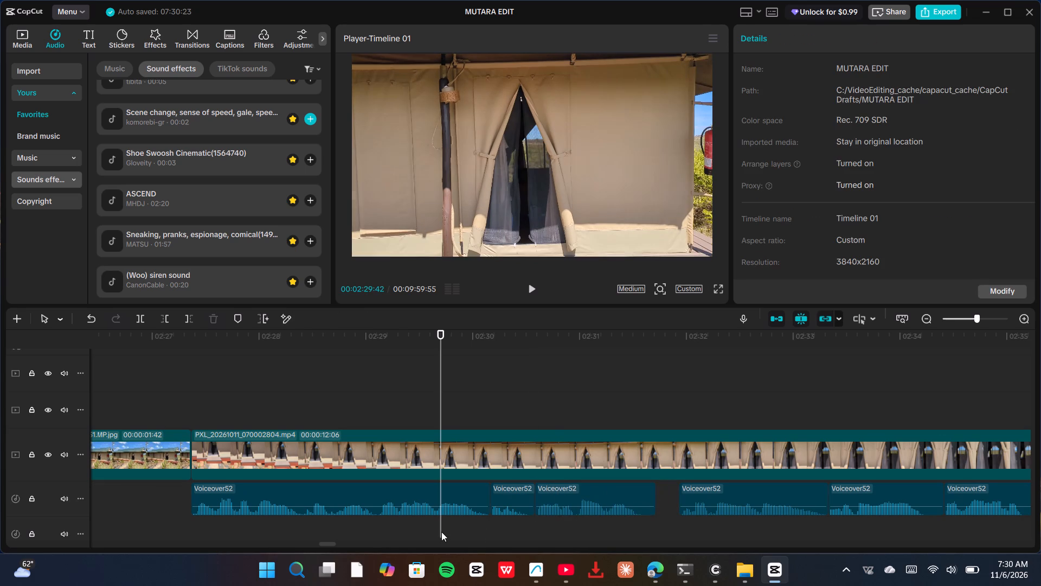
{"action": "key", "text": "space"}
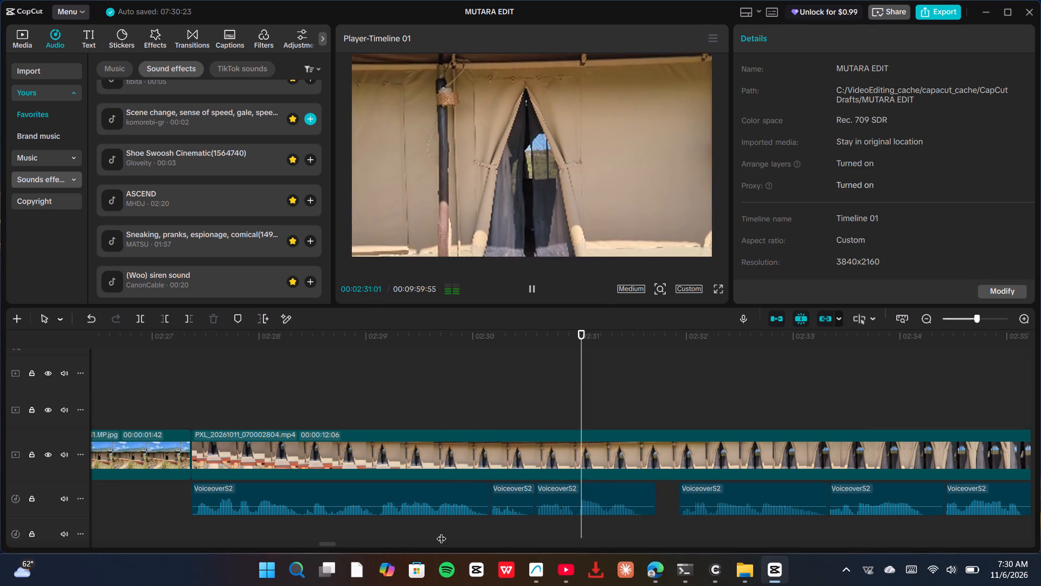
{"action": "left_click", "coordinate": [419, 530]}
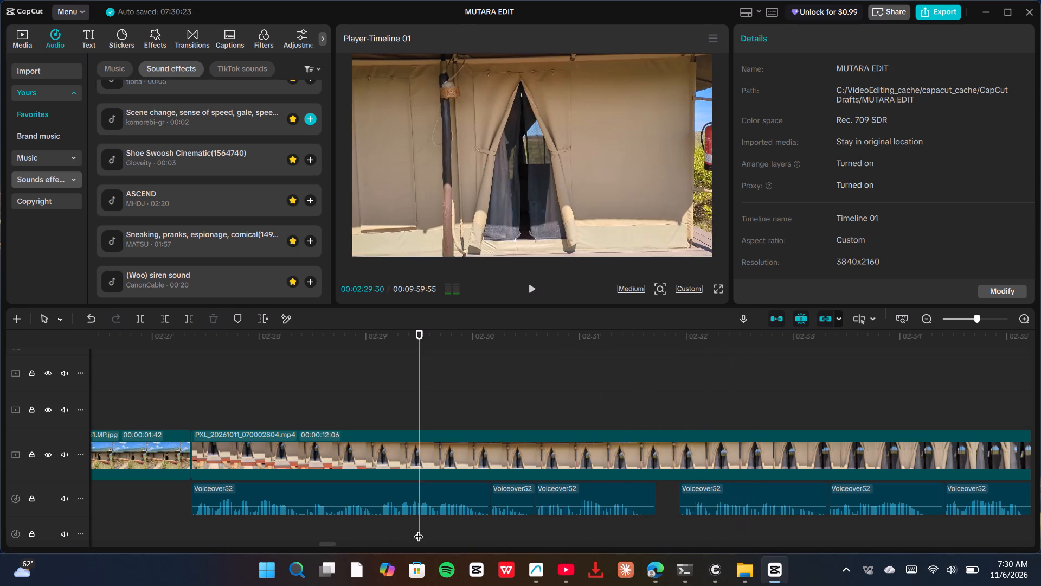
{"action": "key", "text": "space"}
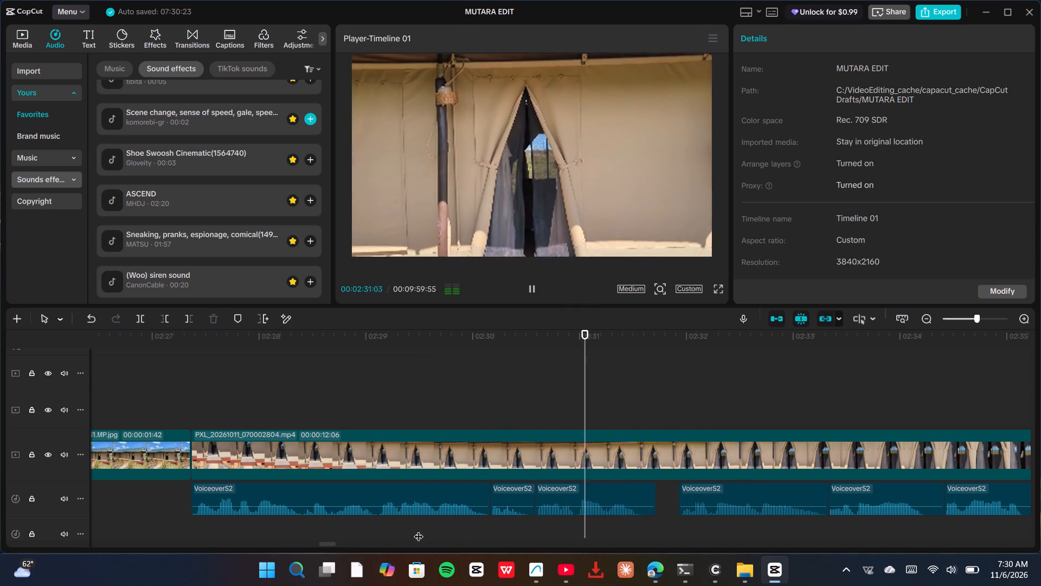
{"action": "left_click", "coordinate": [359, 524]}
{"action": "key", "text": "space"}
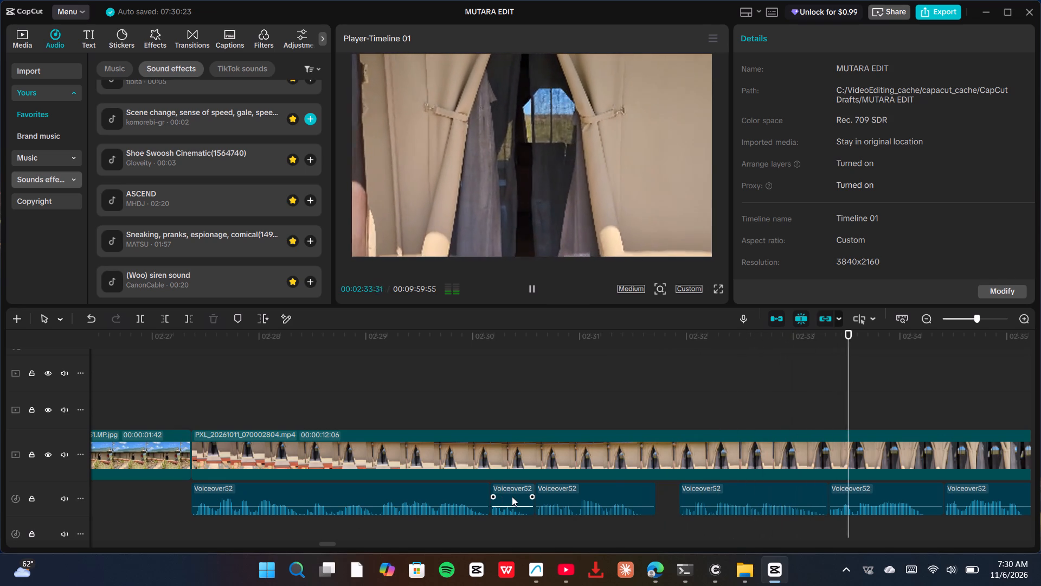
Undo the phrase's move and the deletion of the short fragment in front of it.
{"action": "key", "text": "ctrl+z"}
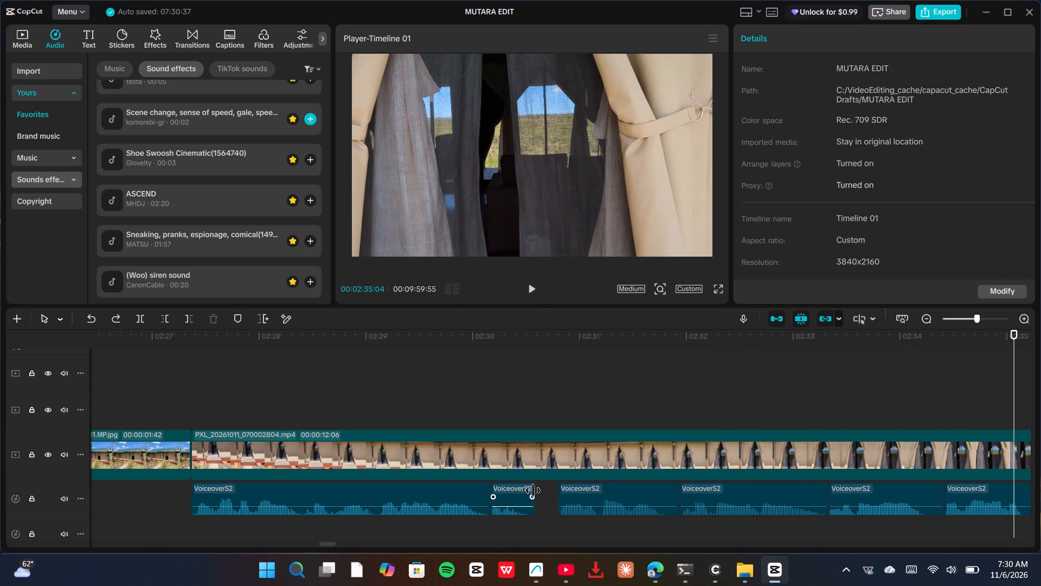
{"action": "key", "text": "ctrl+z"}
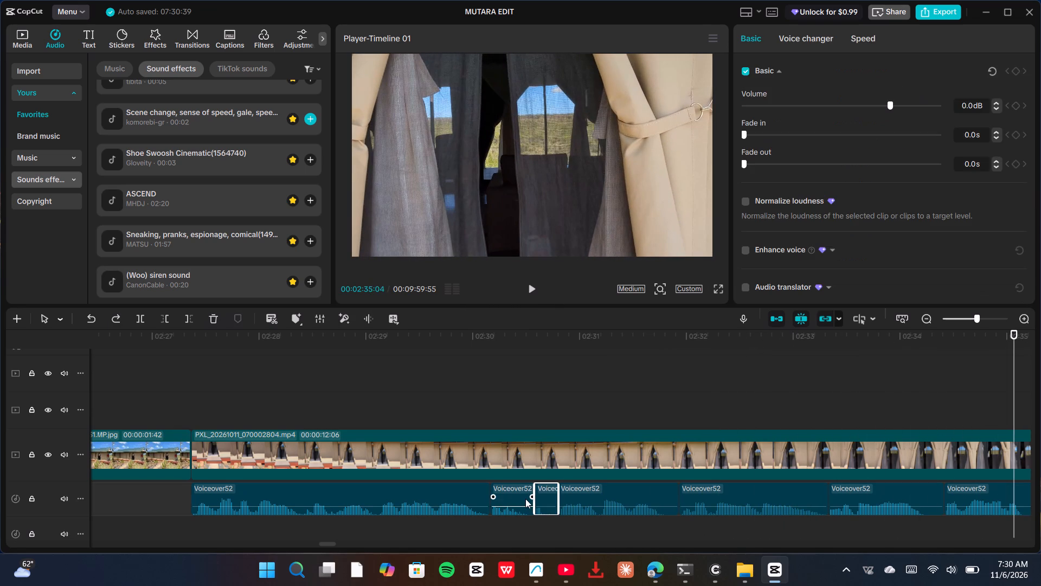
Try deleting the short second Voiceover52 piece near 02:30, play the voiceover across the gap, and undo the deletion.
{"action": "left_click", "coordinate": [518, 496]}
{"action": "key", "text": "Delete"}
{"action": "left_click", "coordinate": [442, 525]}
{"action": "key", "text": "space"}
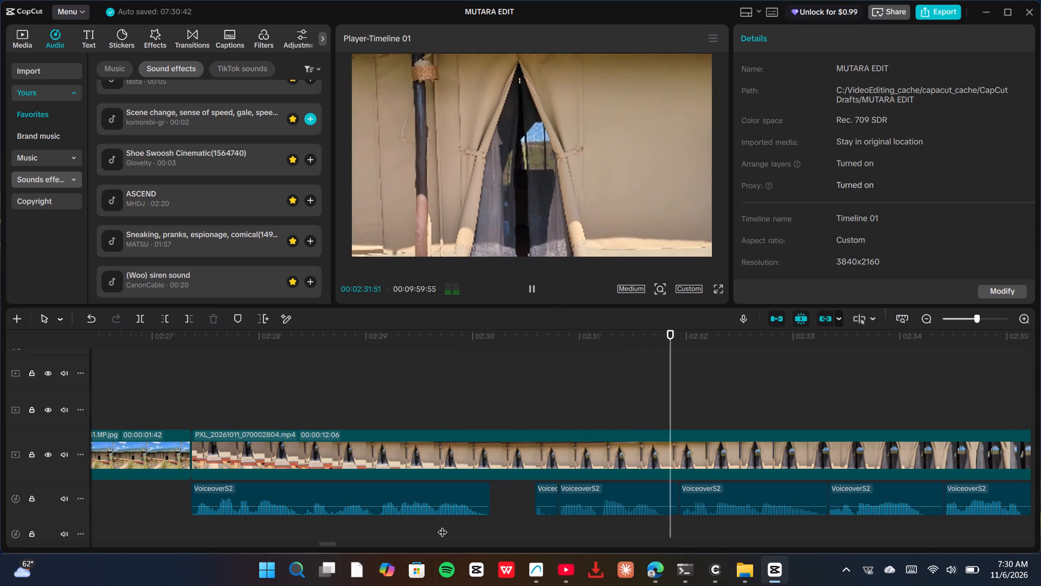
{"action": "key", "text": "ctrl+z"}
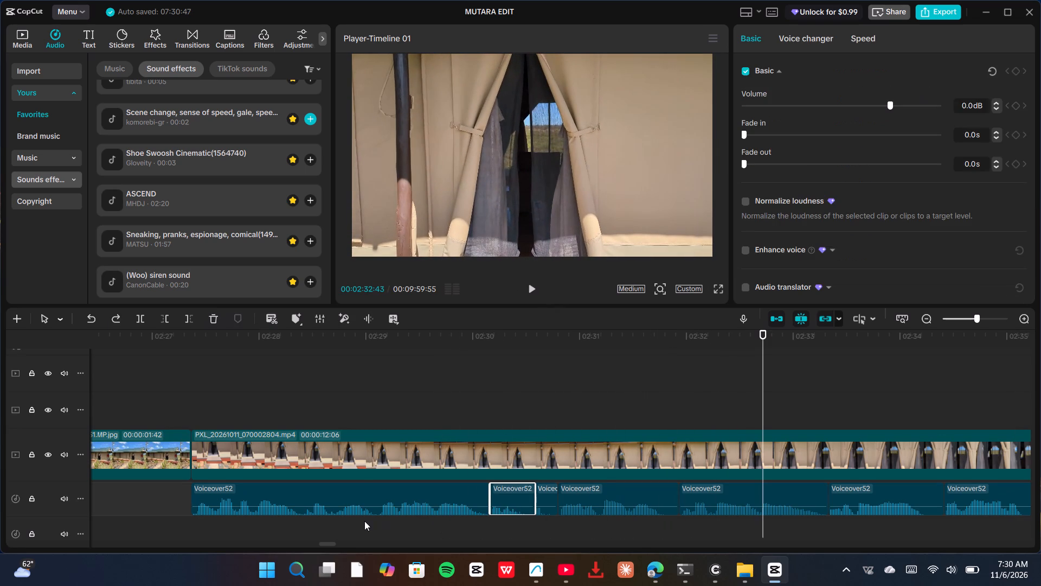
Play the Voiceover52 phrases from 02:28:59 on through the tent exterior and interior footage.
{"action": "left_click", "coordinate": [364, 521]}
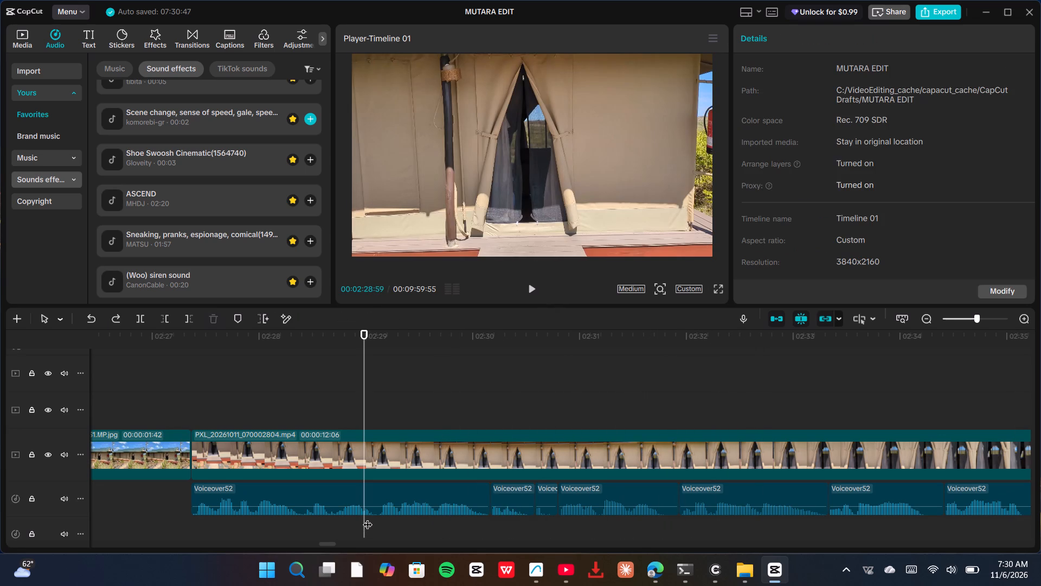
{"action": "key", "text": "space"}
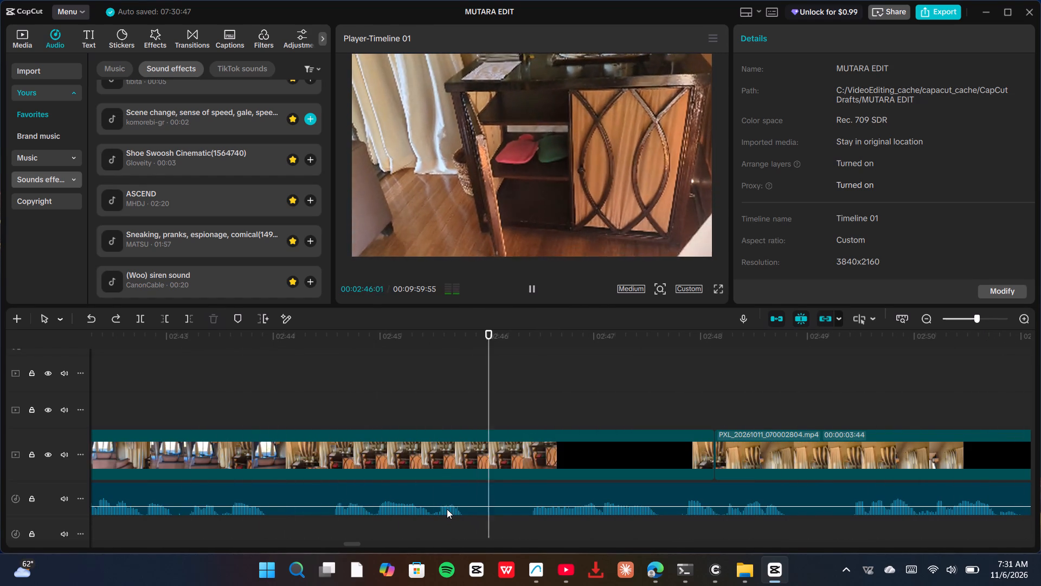
{"action": "key", "text": "space"}
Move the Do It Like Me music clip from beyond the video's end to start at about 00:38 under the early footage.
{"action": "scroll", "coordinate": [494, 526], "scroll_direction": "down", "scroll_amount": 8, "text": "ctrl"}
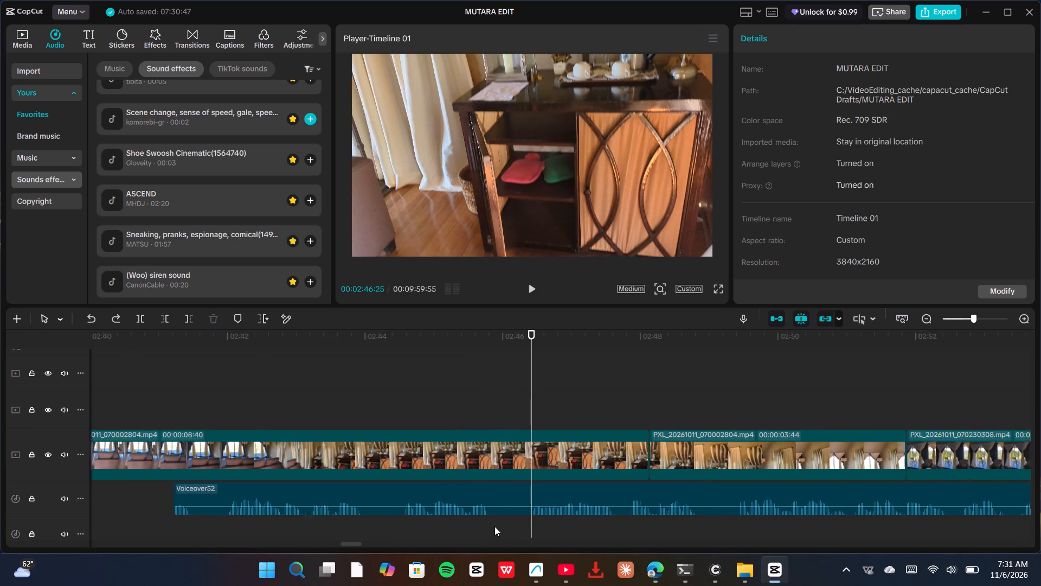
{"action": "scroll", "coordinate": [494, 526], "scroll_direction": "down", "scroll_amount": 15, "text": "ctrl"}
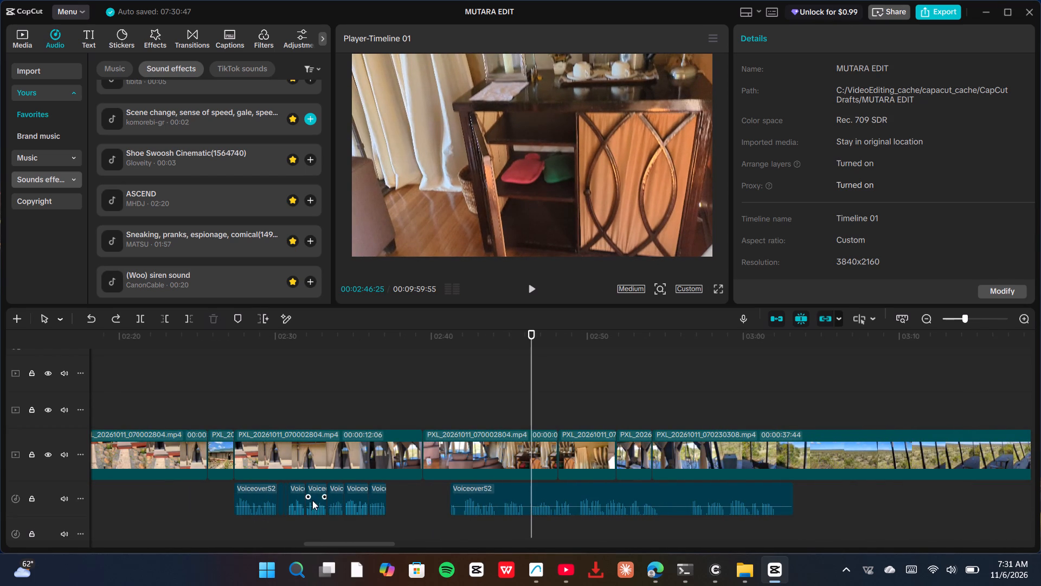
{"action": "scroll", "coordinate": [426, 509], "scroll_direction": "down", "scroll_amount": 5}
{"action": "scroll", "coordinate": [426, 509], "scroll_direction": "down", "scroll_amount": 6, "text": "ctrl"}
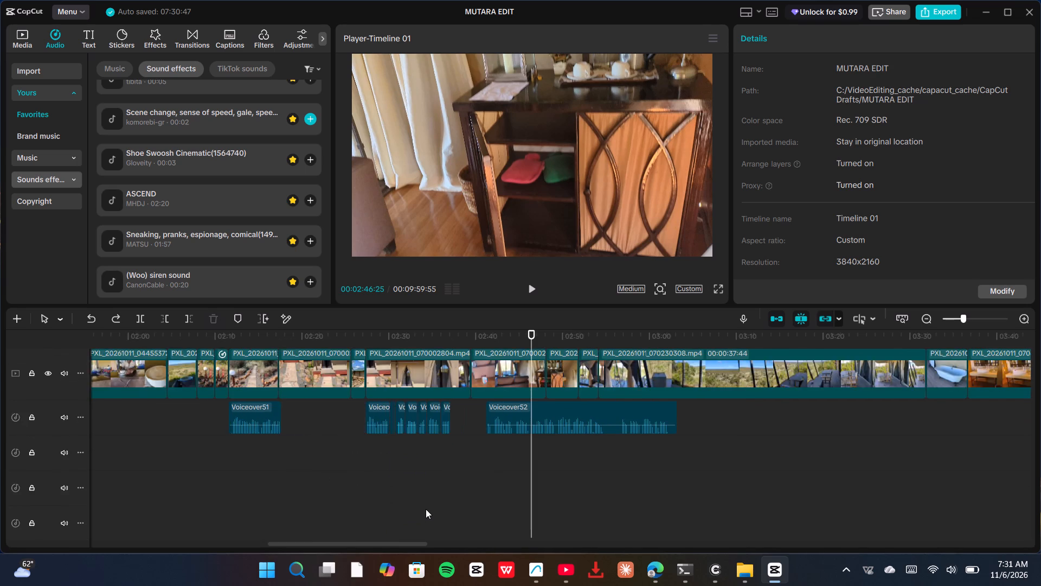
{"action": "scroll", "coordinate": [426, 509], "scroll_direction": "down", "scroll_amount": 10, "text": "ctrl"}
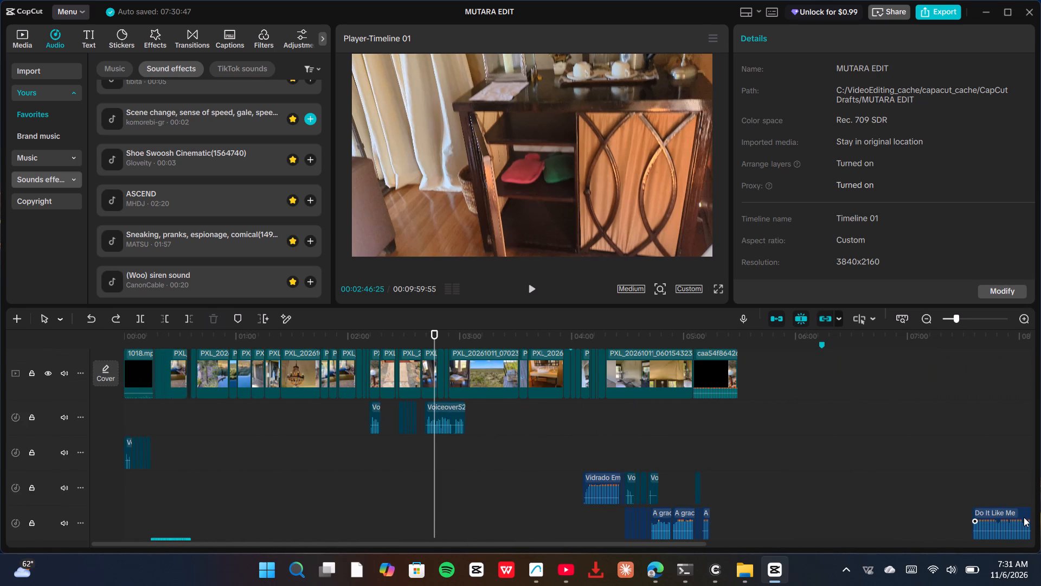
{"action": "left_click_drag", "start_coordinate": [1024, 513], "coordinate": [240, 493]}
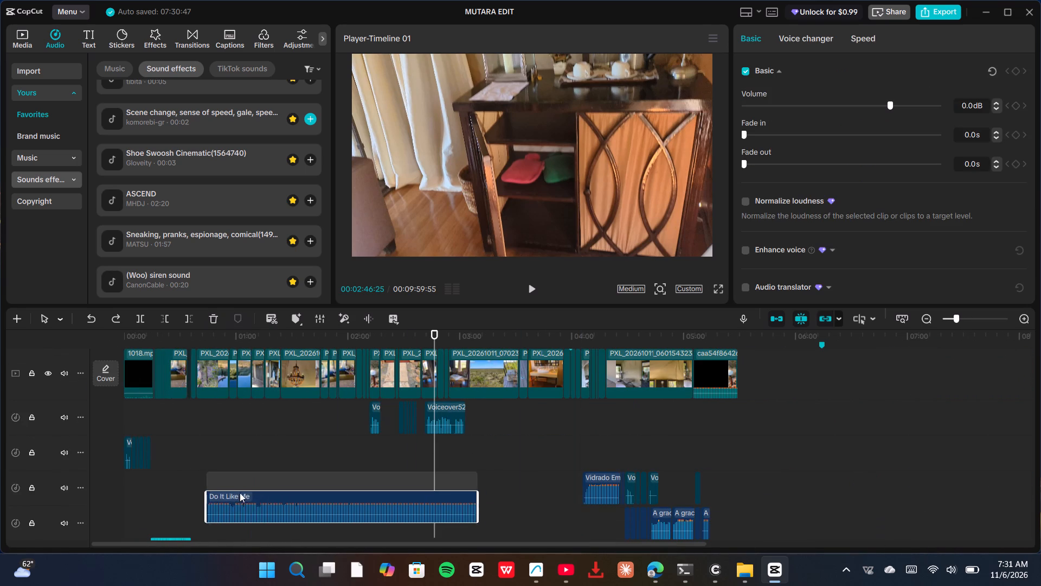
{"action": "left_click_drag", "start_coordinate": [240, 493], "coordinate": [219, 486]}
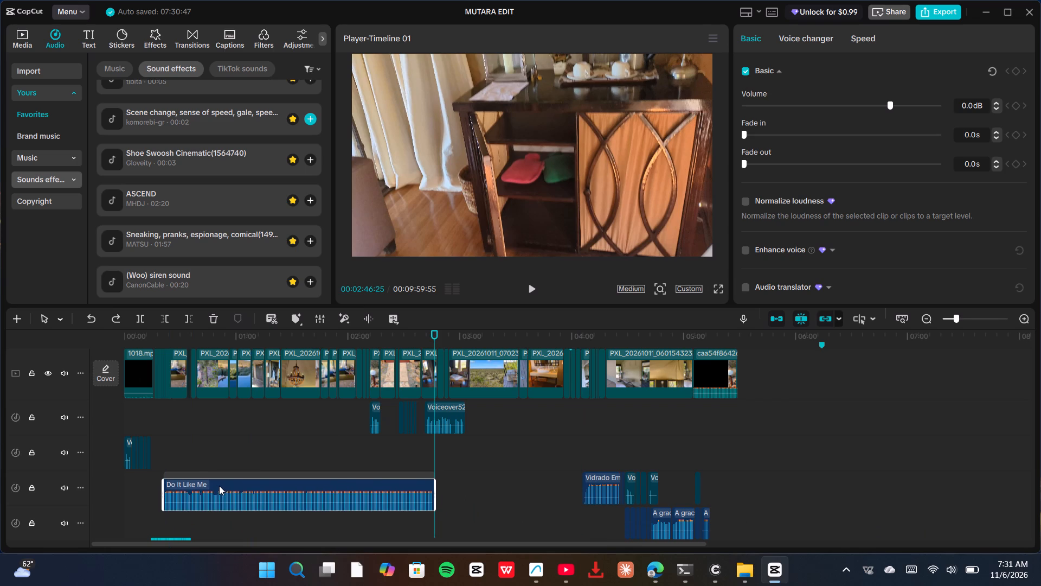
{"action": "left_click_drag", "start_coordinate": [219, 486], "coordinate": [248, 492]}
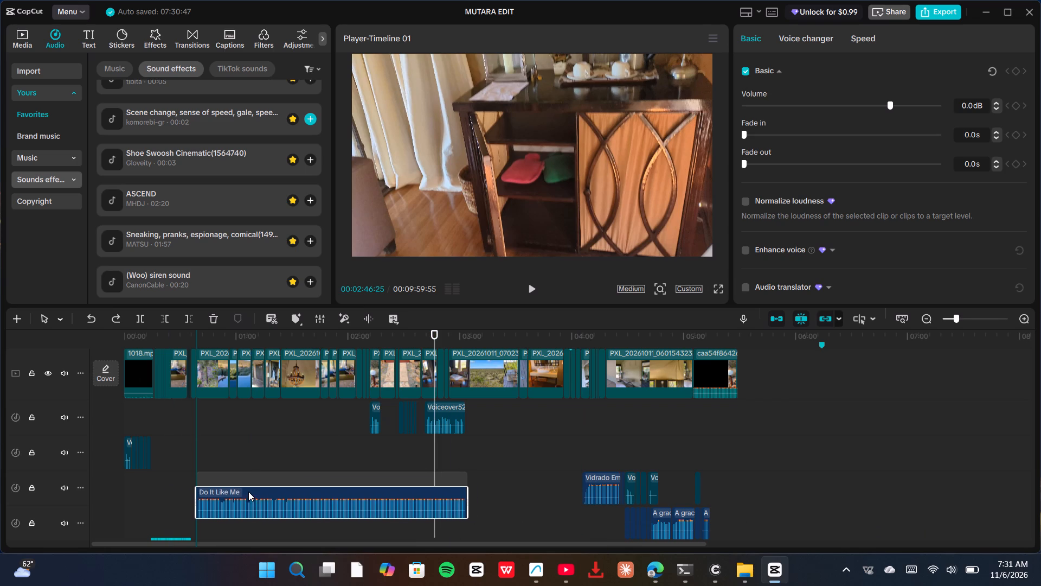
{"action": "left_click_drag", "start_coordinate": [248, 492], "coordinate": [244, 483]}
Move the Do It Like Me music past the video's end, starting at about 06:20, on its own track directly below the main video.
{"action": "scroll", "coordinate": [168, 498], "scroll_direction": "down", "scroll_amount": 4}
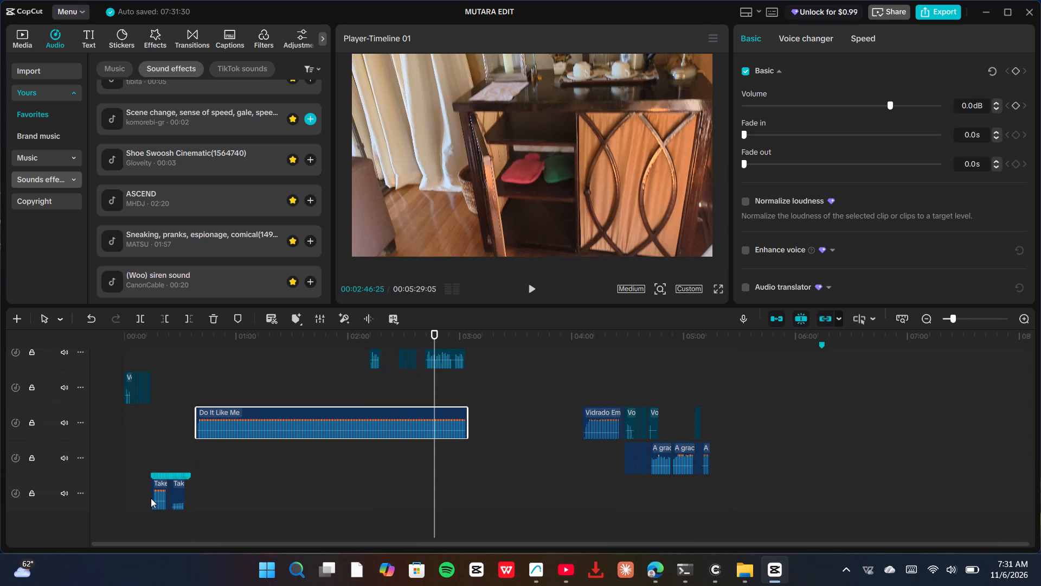
{"action": "scroll", "coordinate": [151, 498], "scroll_direction": "up", "scroll_amount": 7}
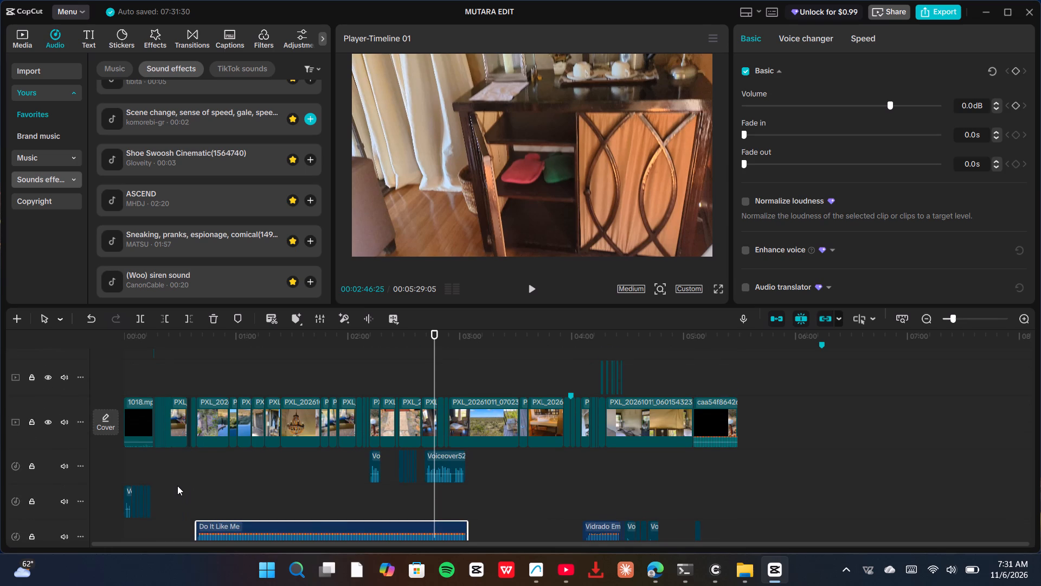
{"action": "left_click_drag", "start_coordinate": [319, 524], "coordinate": [506, 497]}
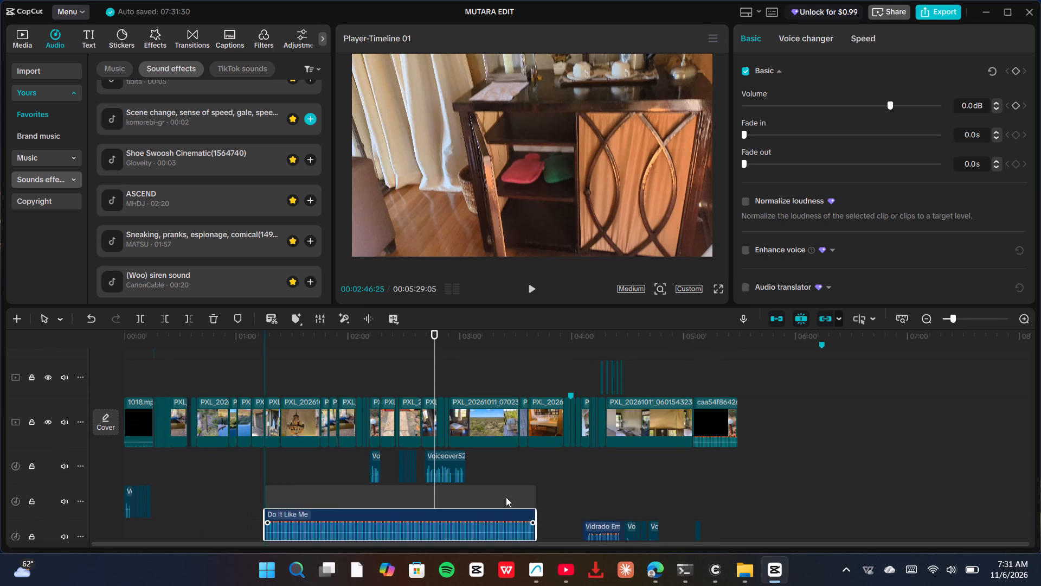
{"action": "left_click_drag", "start_coordinate": [506, 497], "coordinate": [955, 415]}
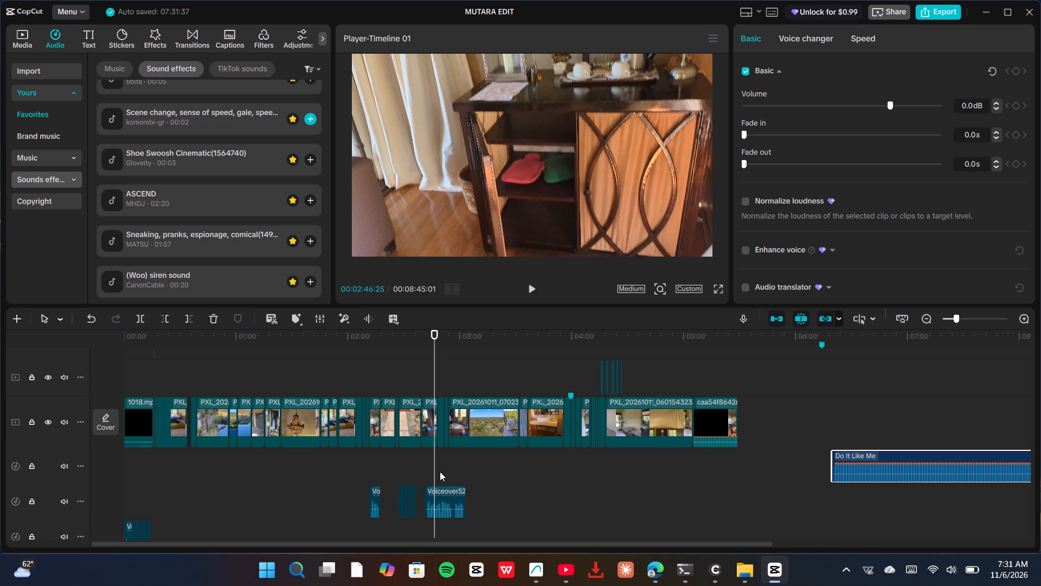
Look over the text and overlay tracks, including the "Bar and lounge area" title, and play the video's opening section.
{"action": "scroll", "coordinate": [448, 458], "scroll_direction": "up", "scroll_amount": 4}
{"action": "scroll", "coordinate": [448, 458], "scroll_direction": "down", "scroll_amount": 4}
{"action": "scroll", "coordinate": [448, 458], "scroll_direction": "up", "scroll_amount": 6}
{"action": "left_click", "coordinate": [253, 389]}
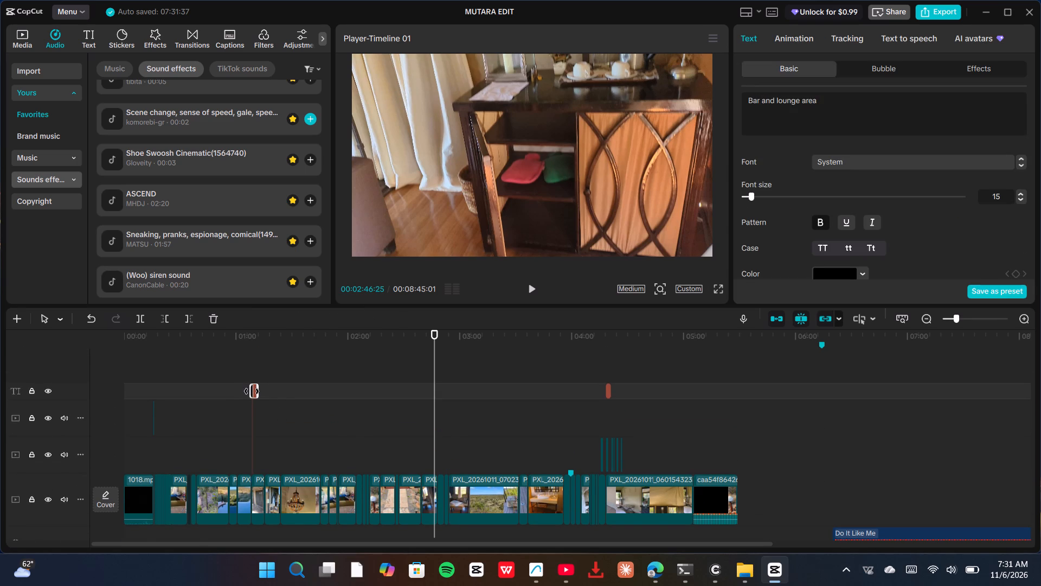
{"action": "scroll", "coordinate": [252, 391], "scroll_direction": "up", "scroll_amount": 5, "text": "ctrl"}
{"action": "scroll", "coordinate": [252, 391], "scroll_direction": "down", "scroll_amount": 7, "text": "ctrl"}
{"action": "scroll", "coordinate": [344, 459], "scroll_direction": "down", "scroll_amount": 2}
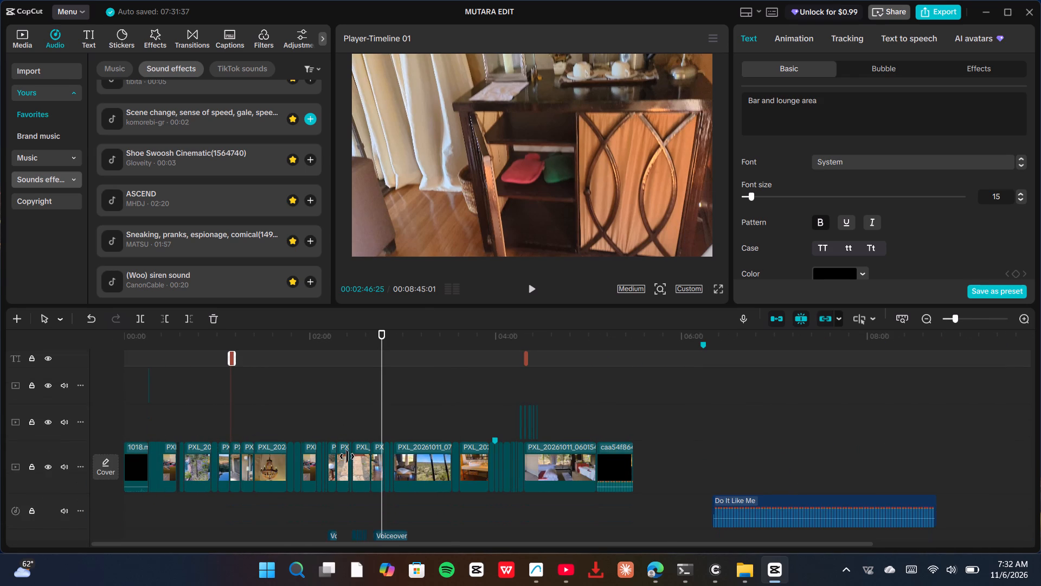
{"action": "left_click", "coordinate": [147, 392]}
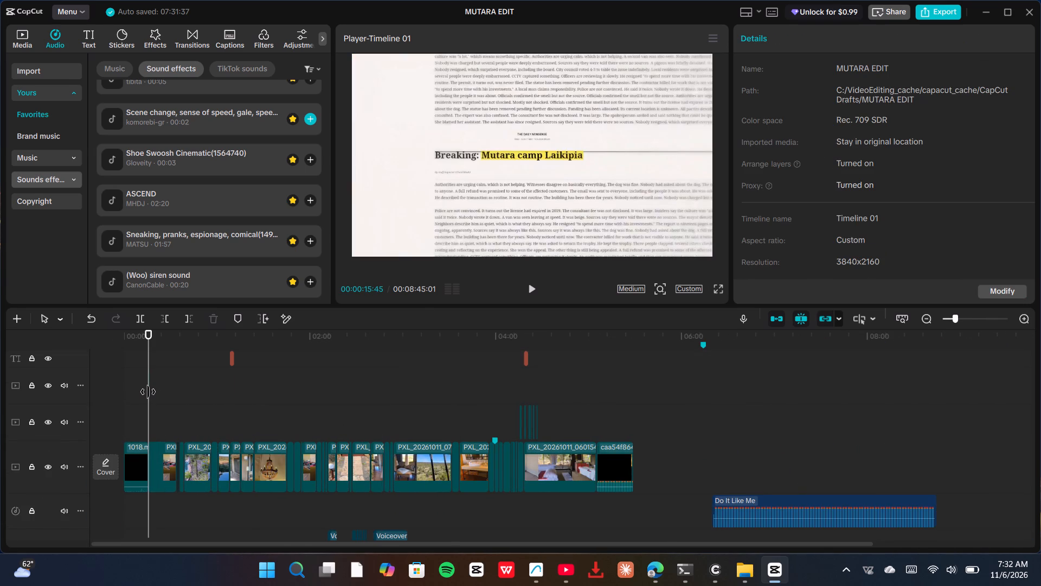
{"action": "key", "text": "space"}
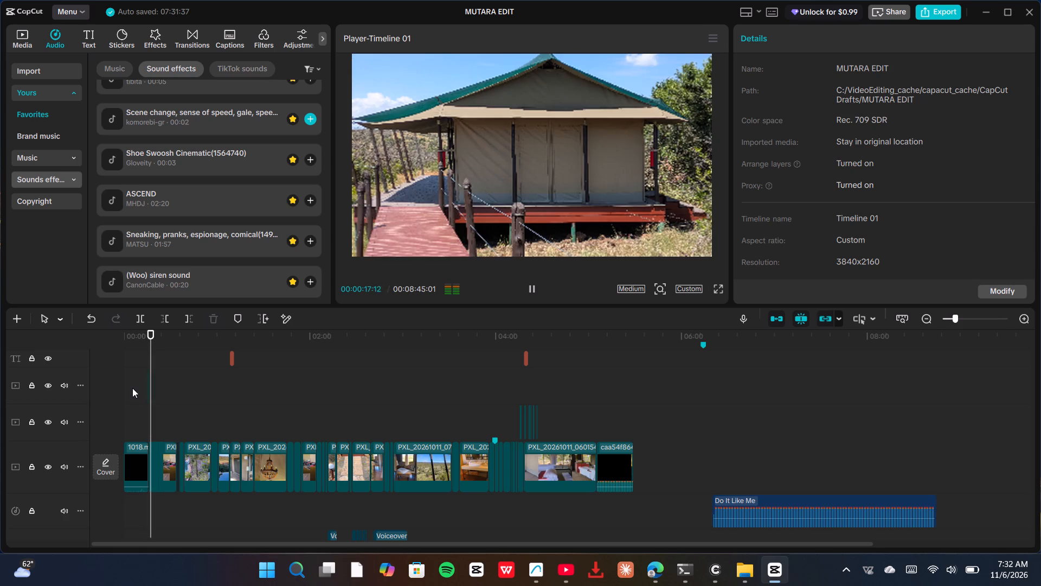
{"action": "left_click", "coordinate": [137, 390]}
{"action": "key", "text": "space"}
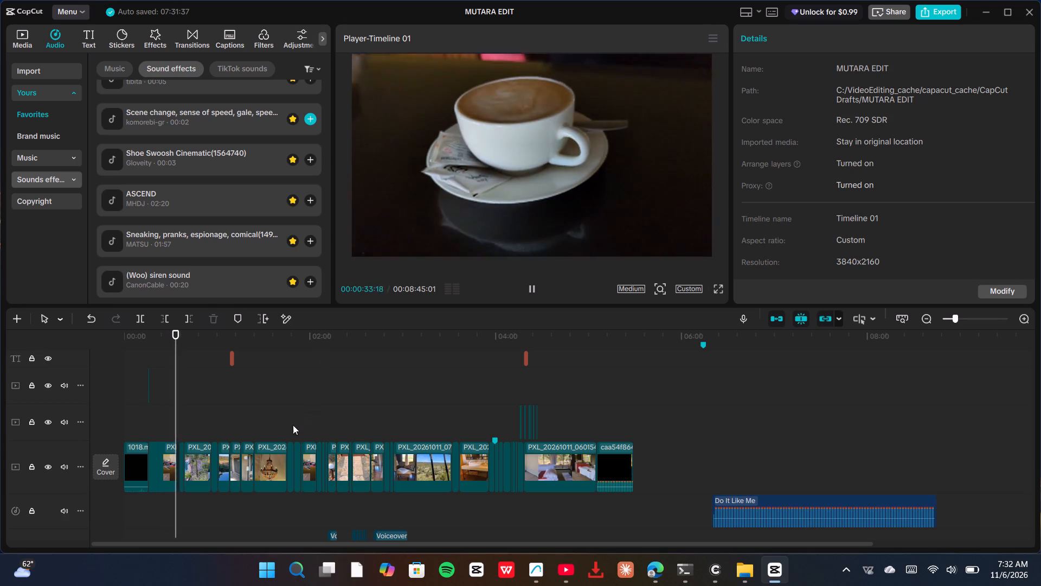
Play the tent interior footage from 02:39:28 into the start of the long remaining Voiceover52 piece.
{"action": "left_click", "coordinate": [374, 428]}
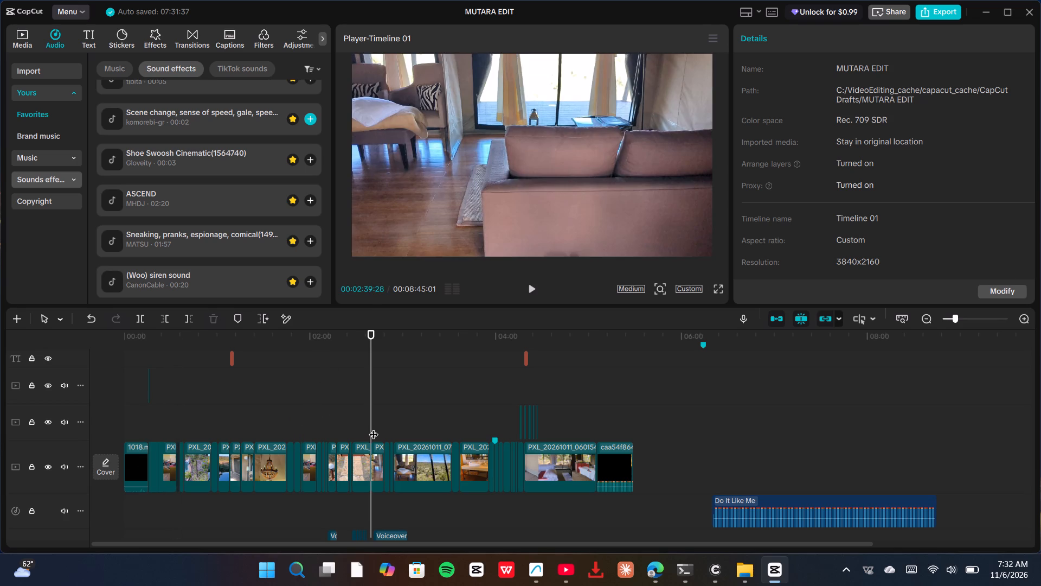
{"action": "key", "text": "space"}
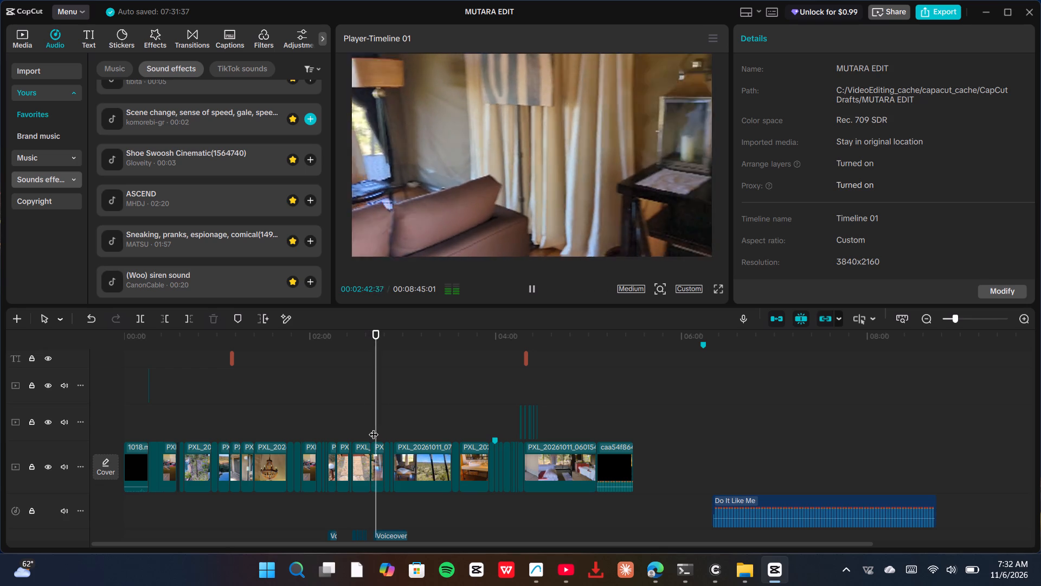
{"action": "key", "text": "space"}
{"action": "scroll", "coordinate": [374, 428], "scroll_direction": "up", "scroll_amount": 2}
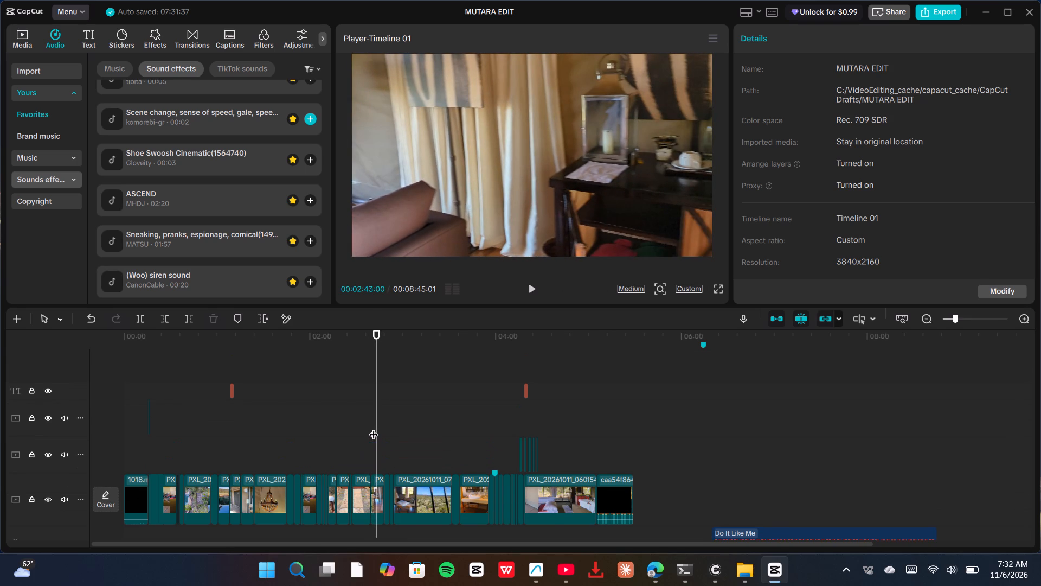
{"action": "scroll", "coordinate": [374, 428], "scroll_direction": "down", "scroll_amount": 4}
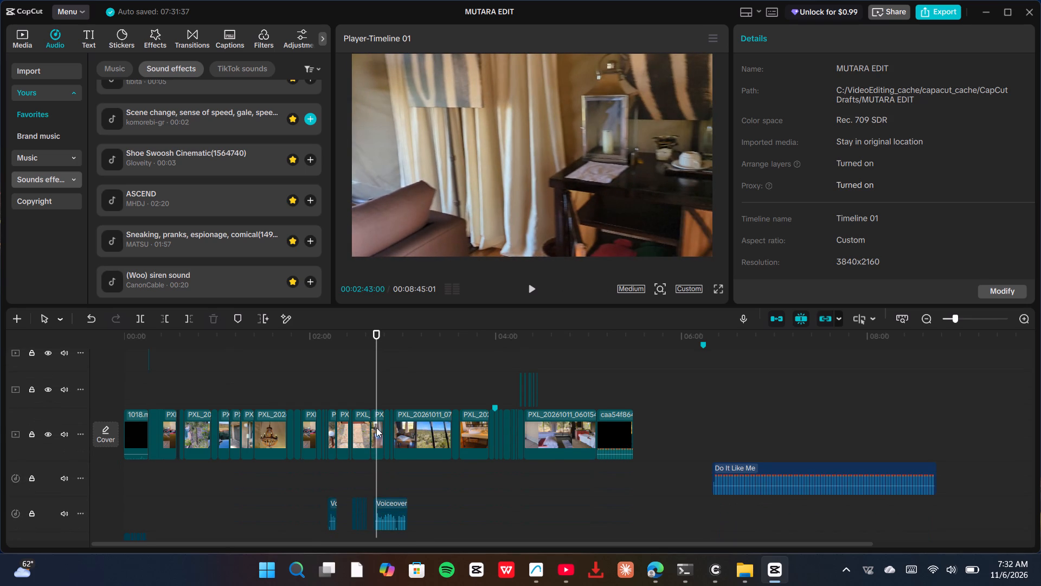
Play the tent interior from 02:43 and split the long Voiceover52 piece between phrases at 02:49:27.
{"action": "scroll", "coordinate": [376, 428], "scroll_direction": "up", "scroll_amount": 15, "text": "ctrl"}
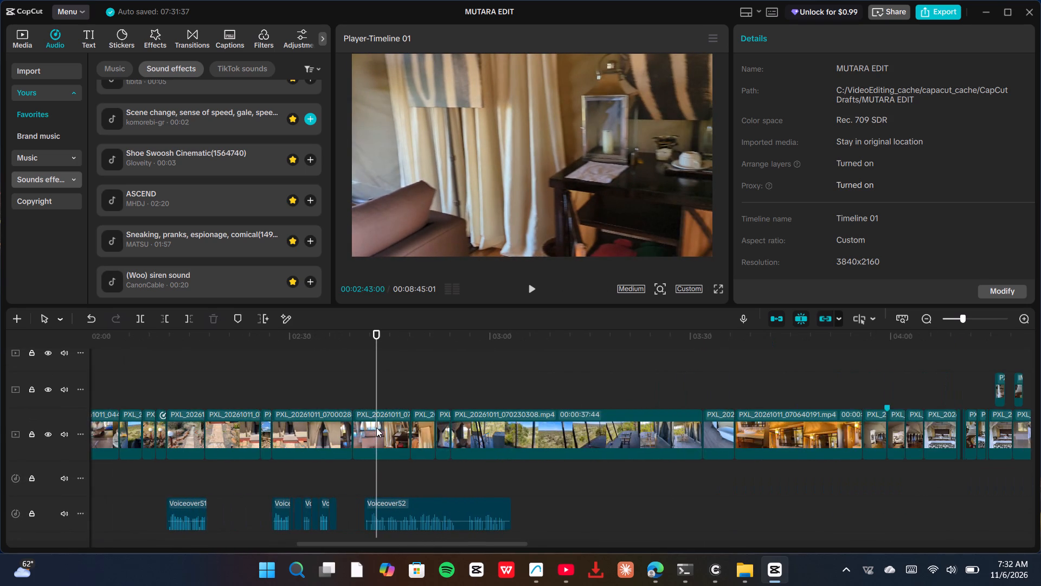
{"action": "scroll", "coordinate": [376, 428], "scroll_direction": "up", "scroll_amount": 5, "text": "ctrl"}
{"action": "key", "text": "space"}
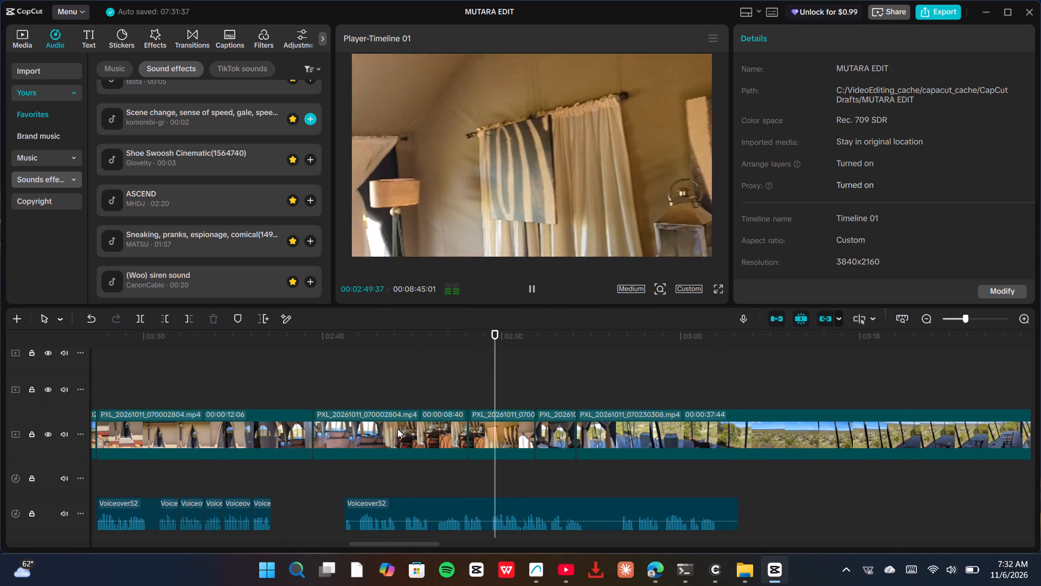
{"action": "key", "text": "space"}
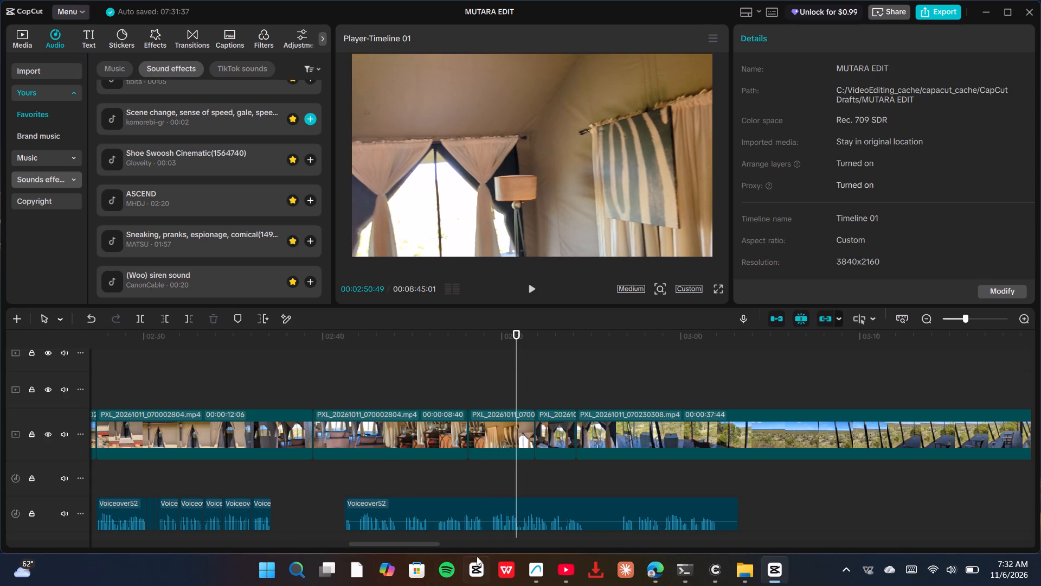
{"action": "left_click", "coordinate": [491, 492]}
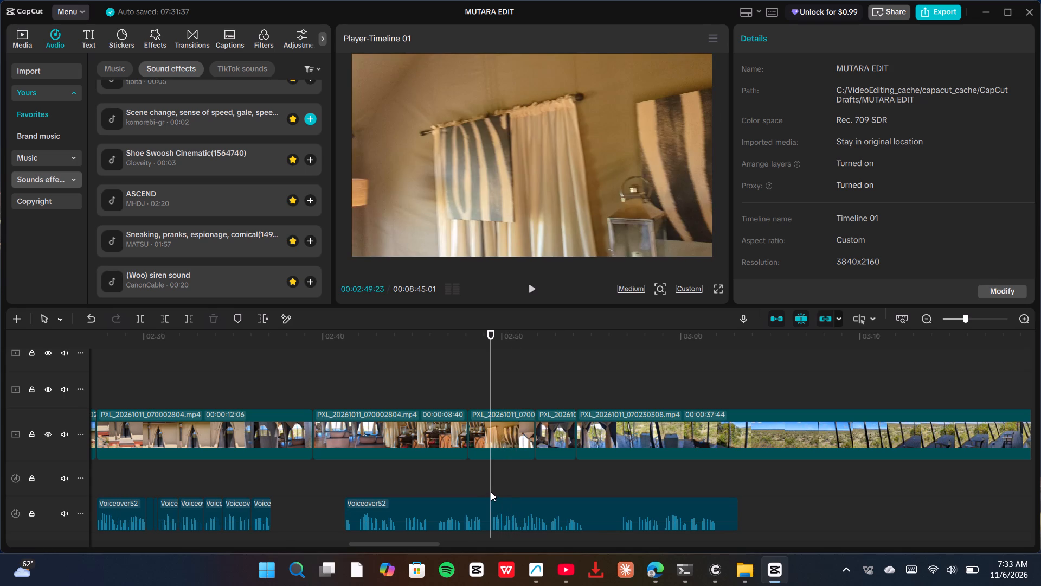
{"action": "key", "text": "Left"}
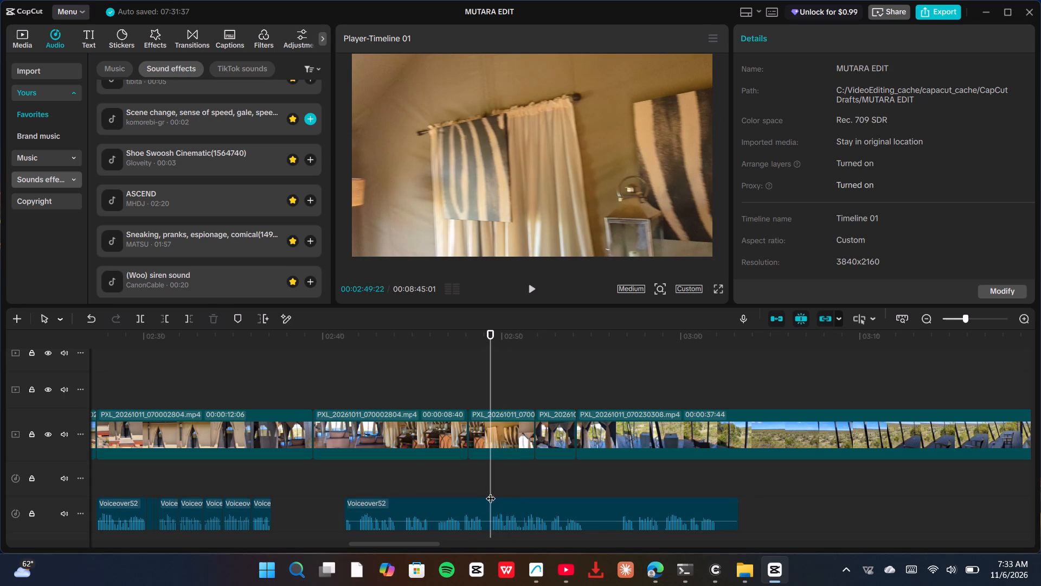
{"action": "key", "text": "Right"}
{"action": "key", "text": "Right"}
{"action": "key", "text": "Right"}
{"action": "key", "text": "Right"}
{"action": "key", "text": "Right"}
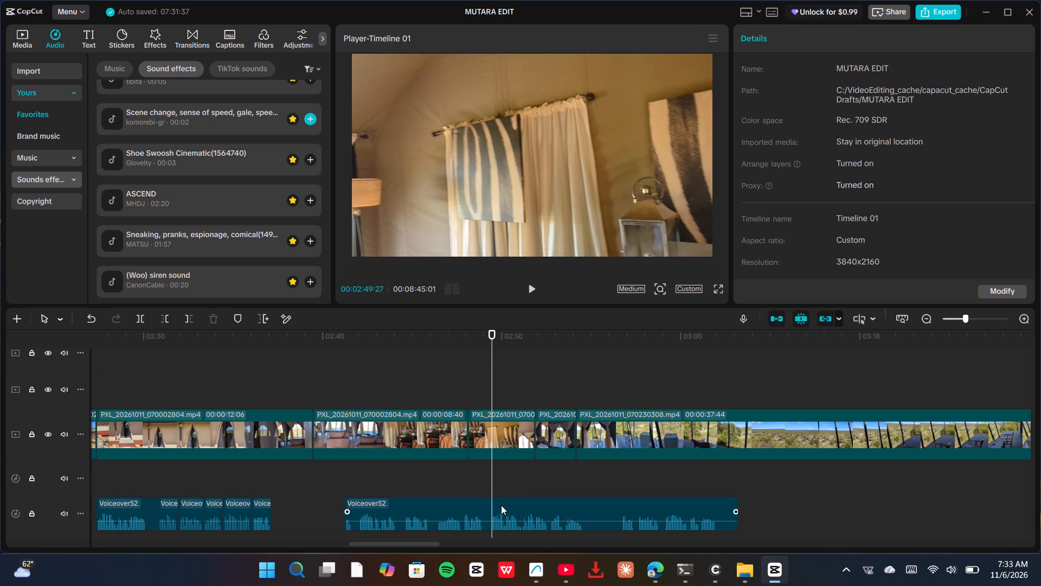
{"action": "left_click", "coordinate": [495, 503]}
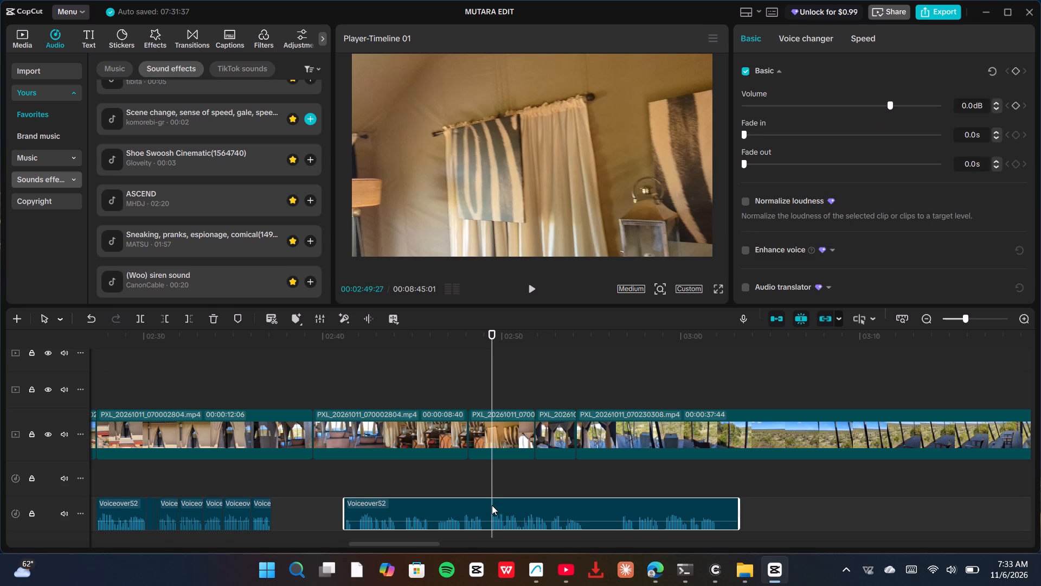
{"action": "key", "text": "ctrl+b"}
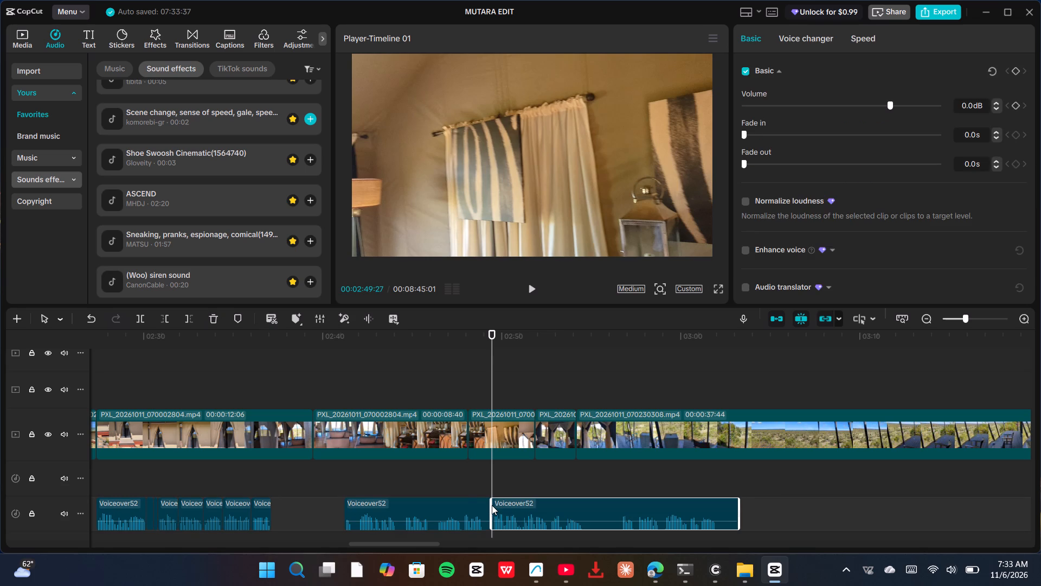
Move the earlier half of the split Voiceover52 past the later half, starting at about 03:06.
{"action": "left_click_drag", "start_coordinate": [460, 505], "coordinate": [915, 506]}
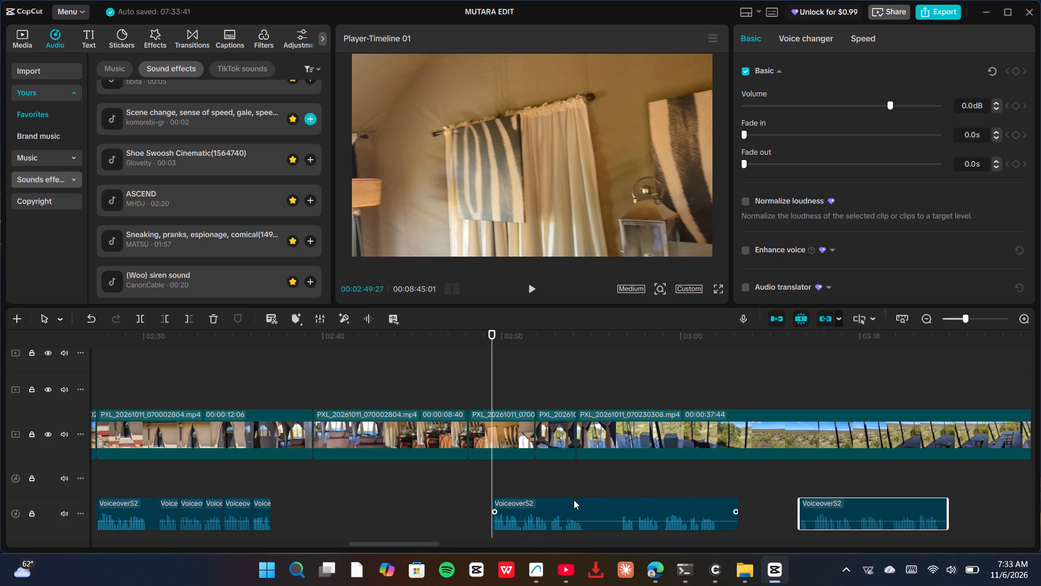
Reposition the other Voiceover52 half to start at about 02:52, under the beginning of the first veranda clip, checking it against playback.
{"action": "left_click_drag", "start_coordinate": [563, 504], "coordinate": [506, 505]}
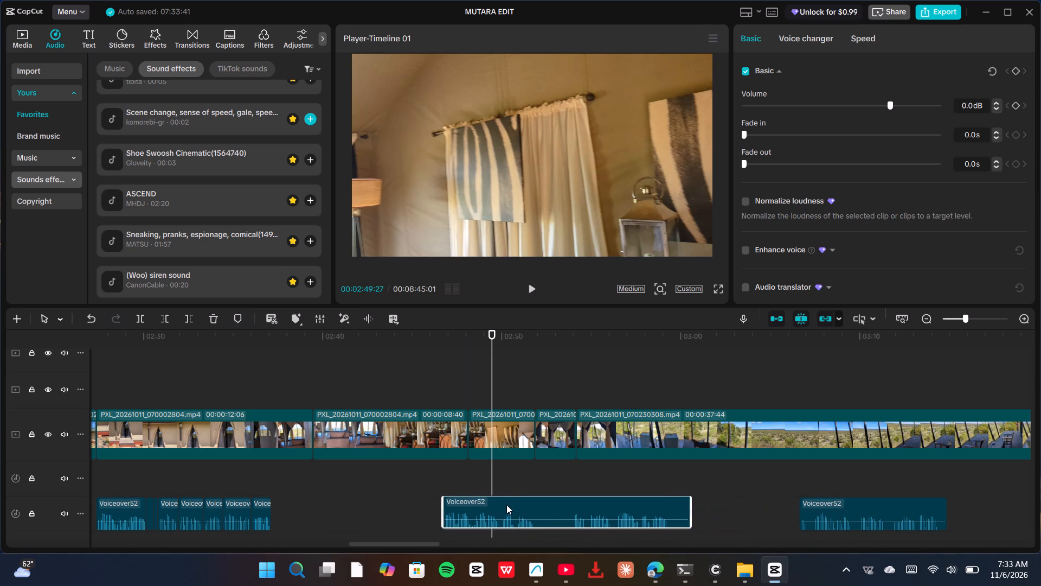
{"action": "left_click_drag", "start_coordinate": [506, 505], "coordinate": [499, 507]}
{"action": "left_click", "coordinate": [413, 481]}
{"action": "key", "text": "space"}
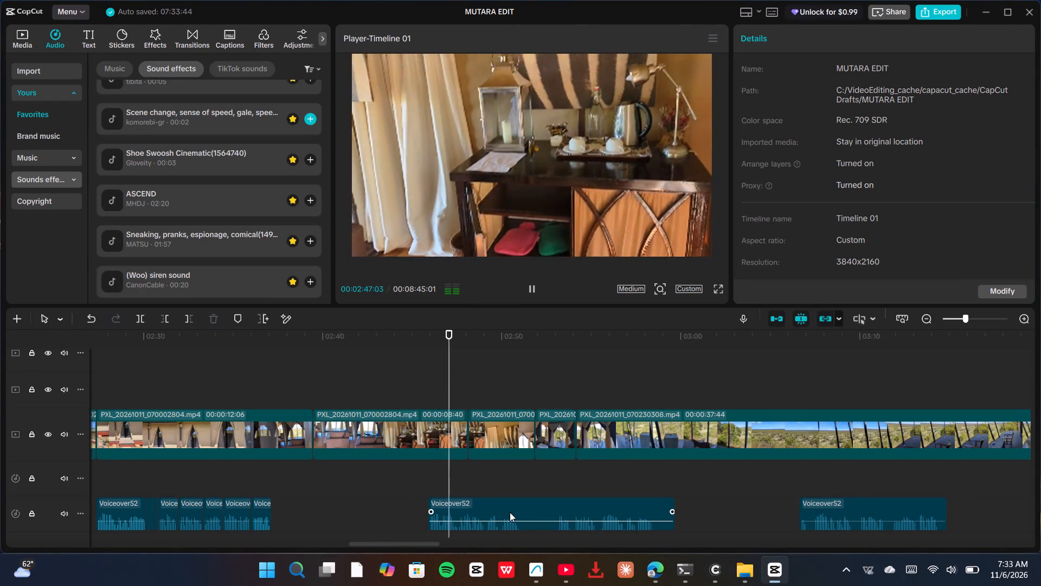
{"action": "left_click_drag", "start_coordinate": [518, 503], "coordinate": [591, 512]}
{"action": "key", "text": "space"}
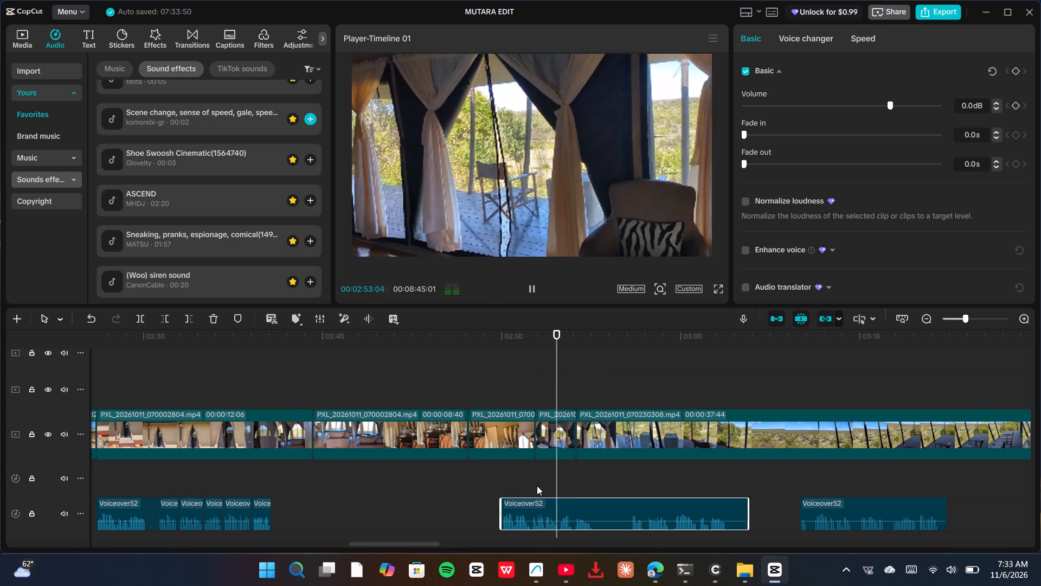
{"action": "left_click_drag", "start_coordinate": [554, 501], "coordinate": [565, 501]}
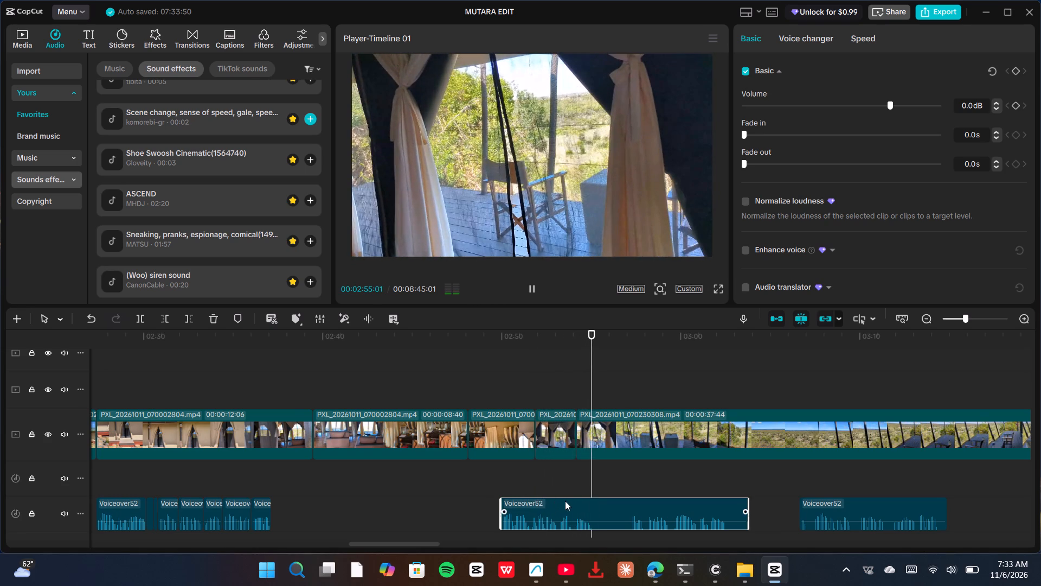
{"action": "left_click_drag", "start_coordinate": [565, 501], "coordinate": [584, 500]}
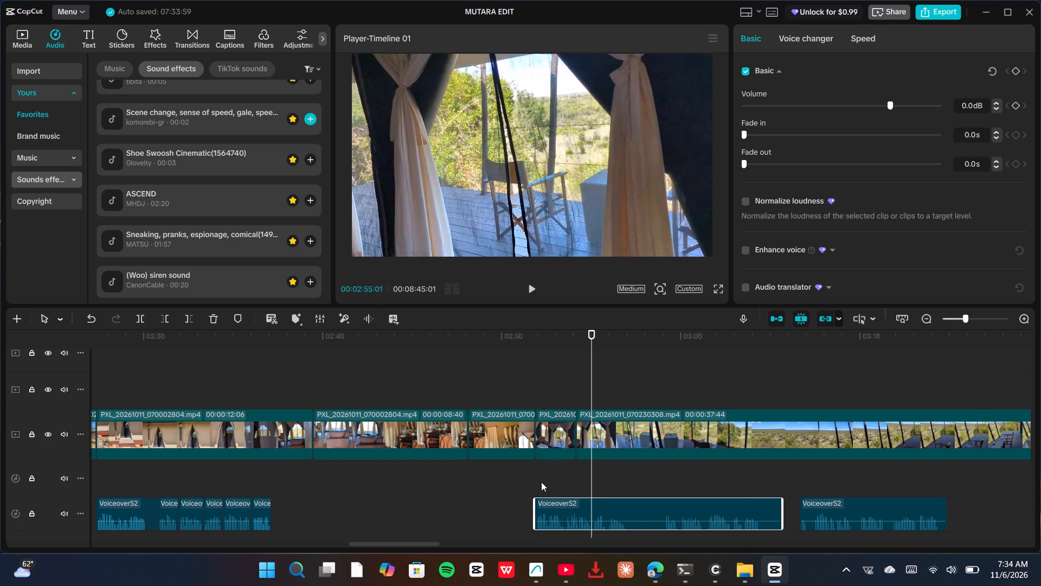
Play the veranda footage with the moved Voiceover52 piece and split that piece at 02:54:53.
{"action": "left_click", "coordinate": [510, 484]}
{"action": "key", "text": "space"}
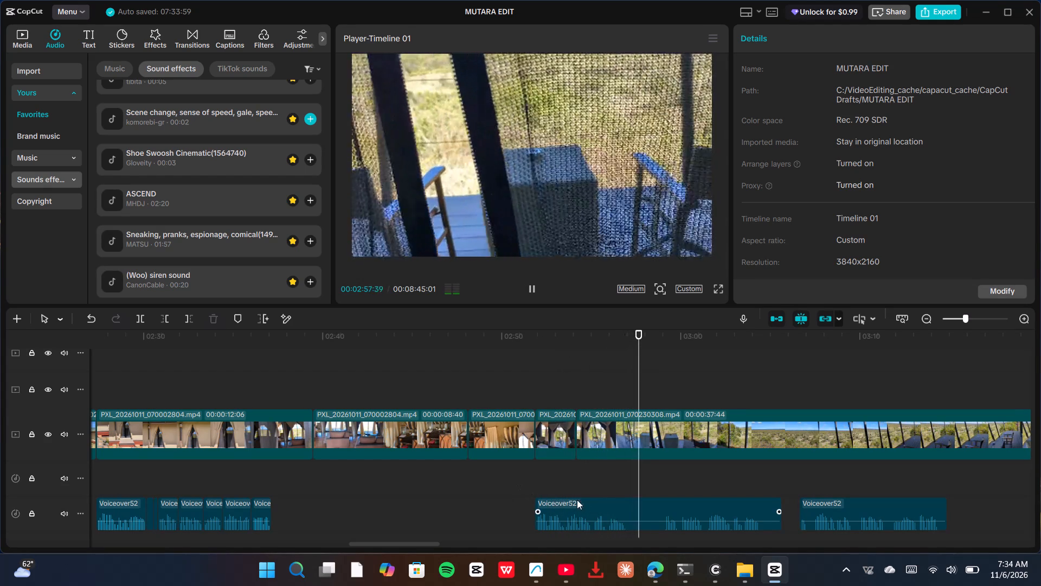
{"action": "left_click", "coordinate": [627, 514]}
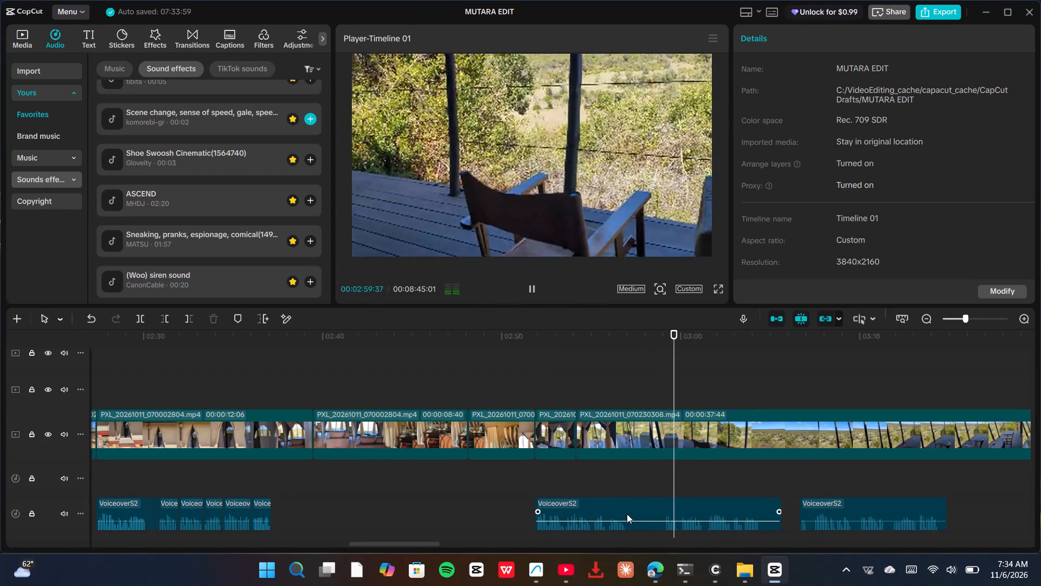
{"action": "key", "text": "space"}
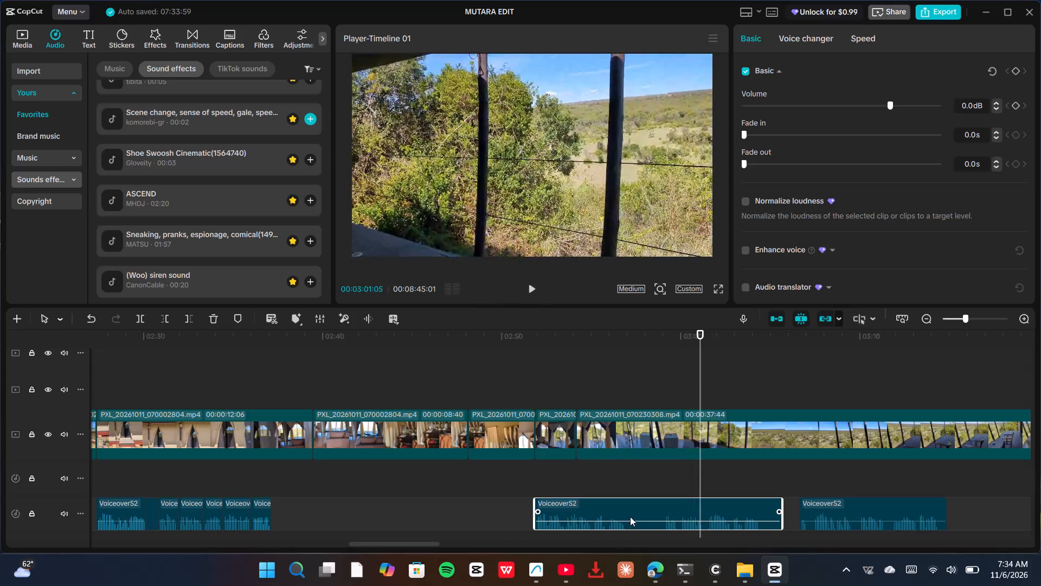
{"action": "scroll", "coordinate": [638, 517], "scroll_direction": "up", "scroll_amount": 5, "text": "ctrl"}
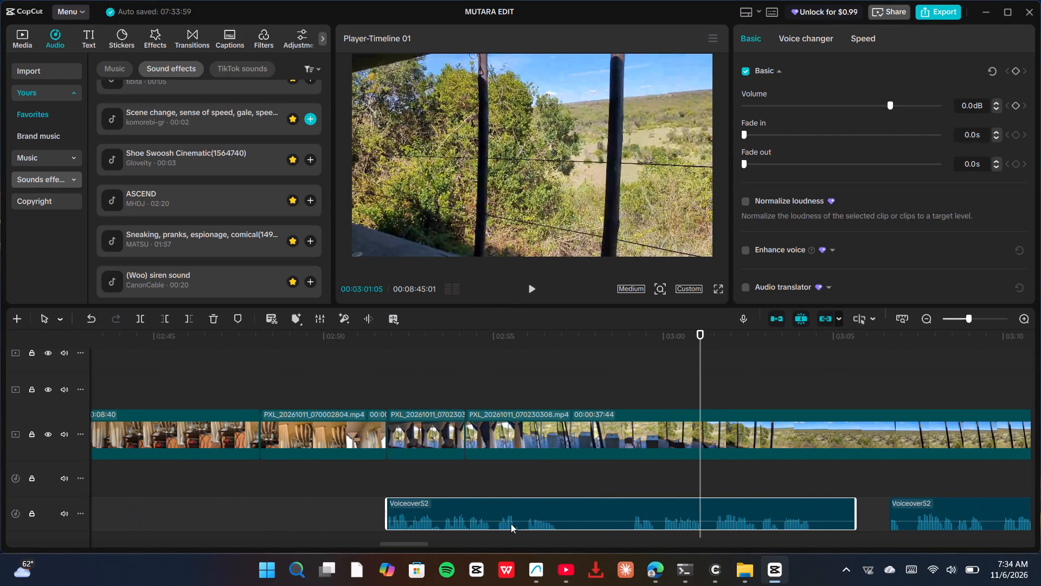
{"action": "left_click", "coordinate": [377, 480]}
{"action": "key", "text": "space"}
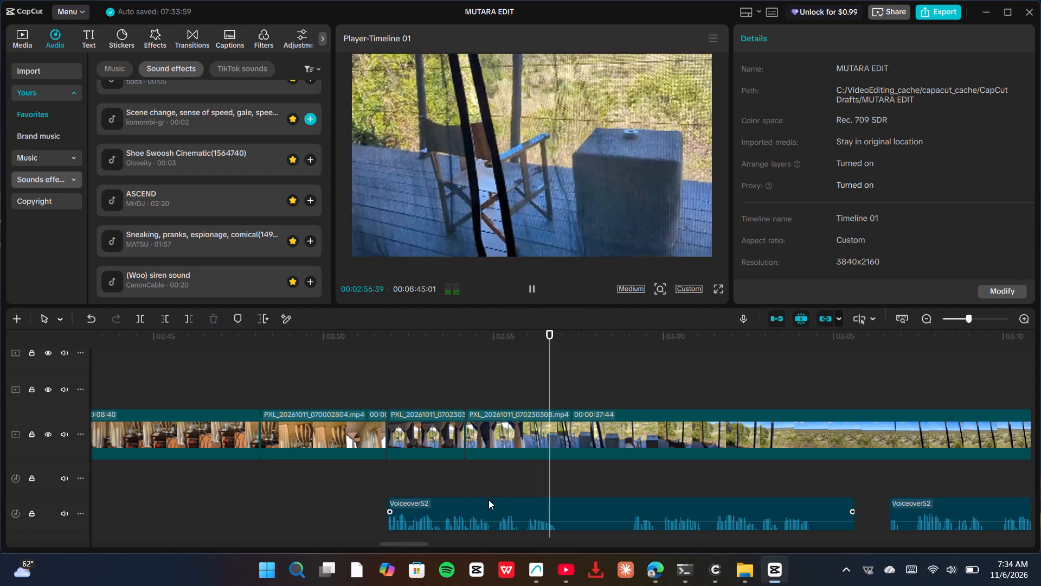
{"action": "left_click", "coordinate": [486, 491]}
{"action": "left_click", "coordinate": [491, 515]}
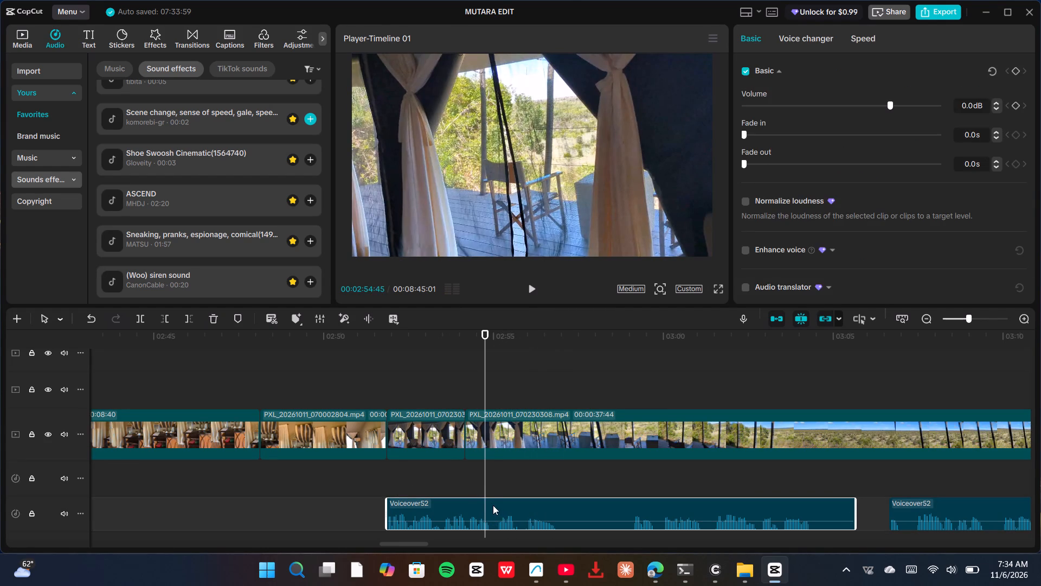
{"action": "key", "text": "space"}
{"action": "key", "text": "space"}
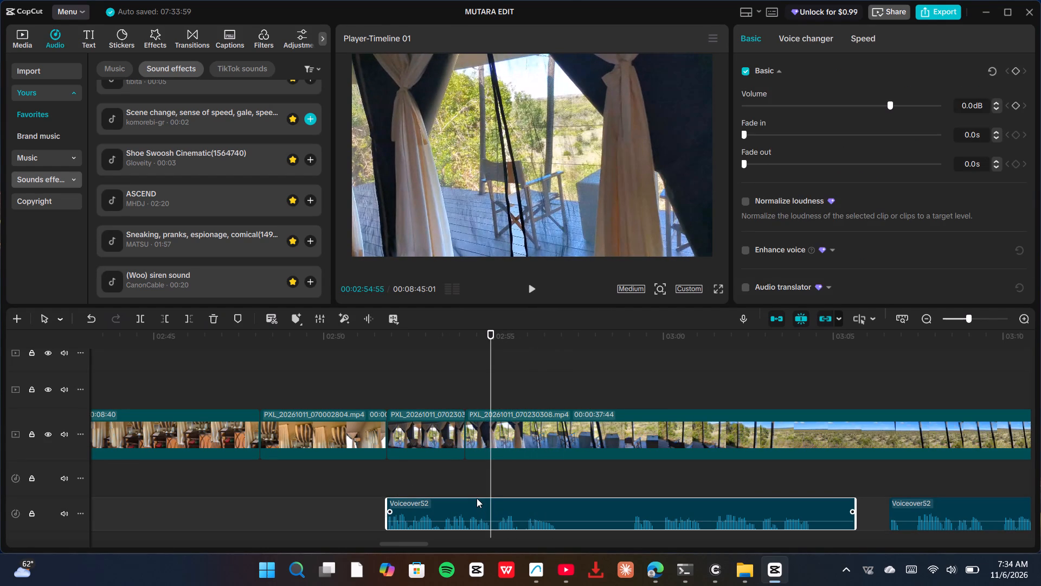
{"action": "key", "text": "Left"}
{"action": "key", "text": "Left"}
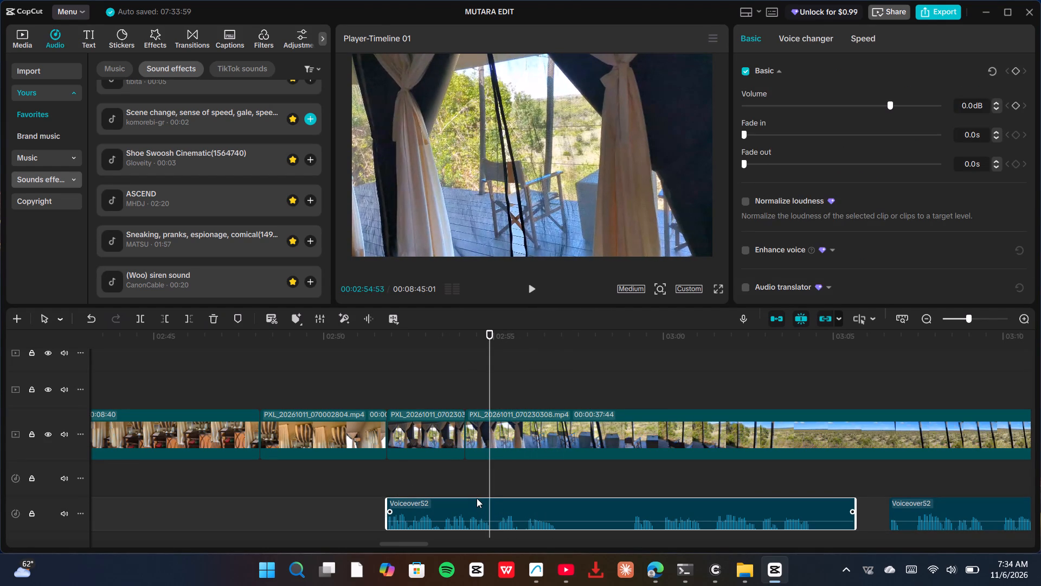
{"action": "key", "text": "ctrl+b"}
Split the remaining Voiceover52 piece under the veranda footage at 02:55:08.
{"action": "key", "text": "space"}
{"action": "key", "text": "space"}
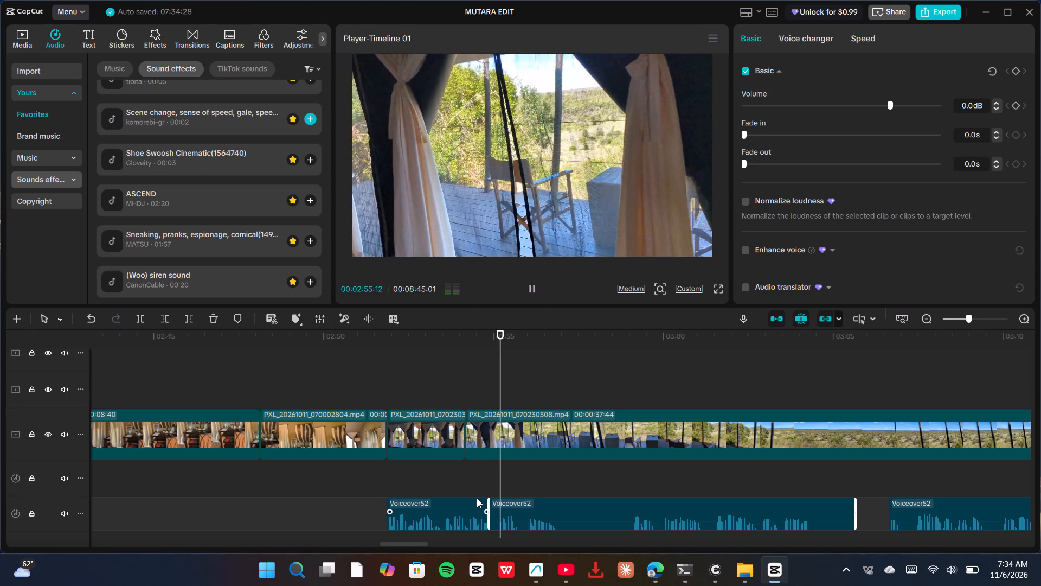
{"action": "key", "text": "Left"}
{"action": "key", "text": "Left"}
{"action": "key", "text": "Left"}
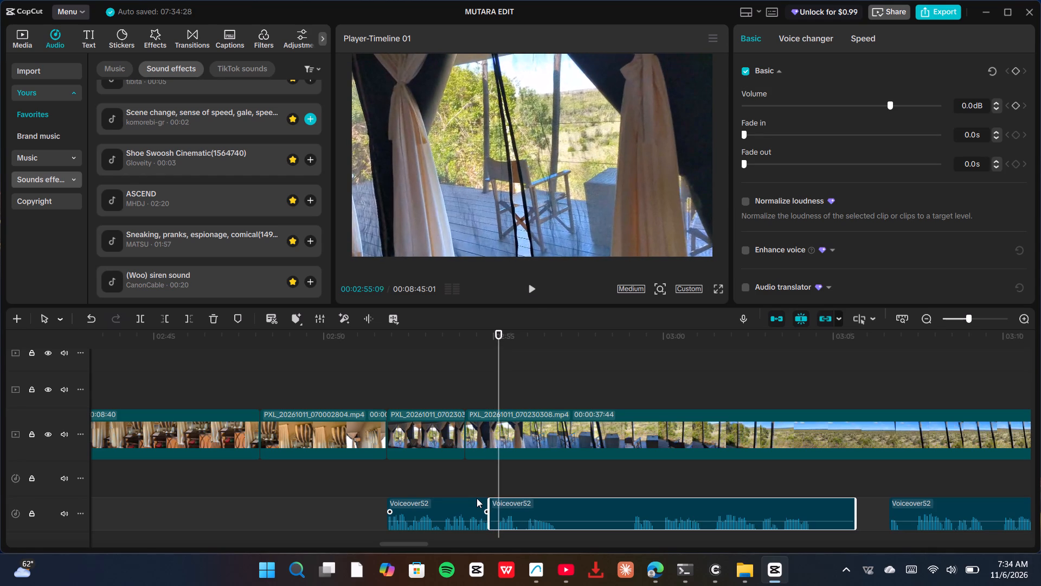
{"action": "key", "text": "Left"}
{"action": "key", "text": "ctrl+b"}
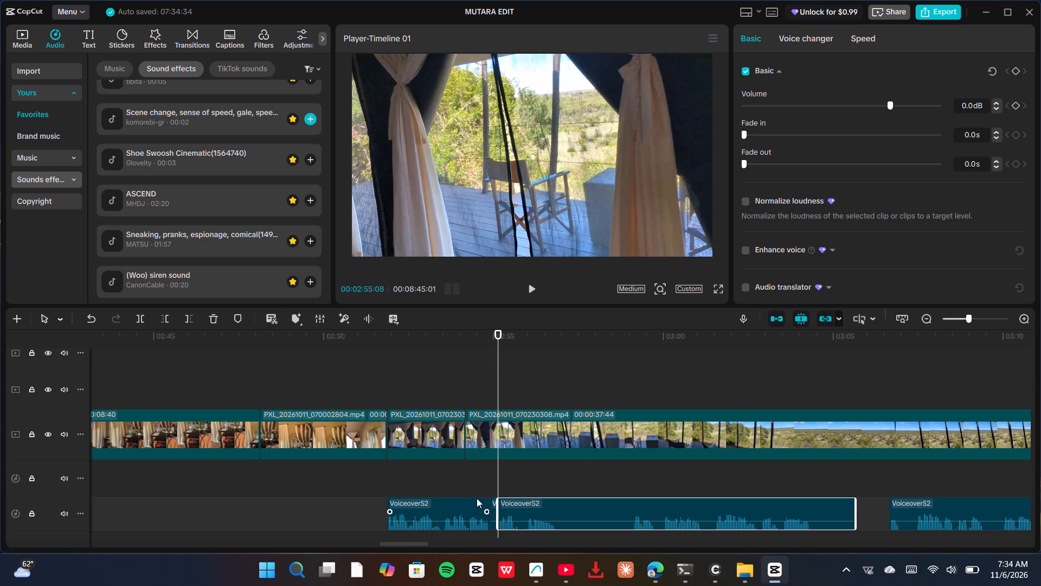
Listen to the next phrase and split the remaining Voiceover52 piece at 02:55:43.
{"action": "key", "text": "space"}
{"action": "key", "text": "space"}
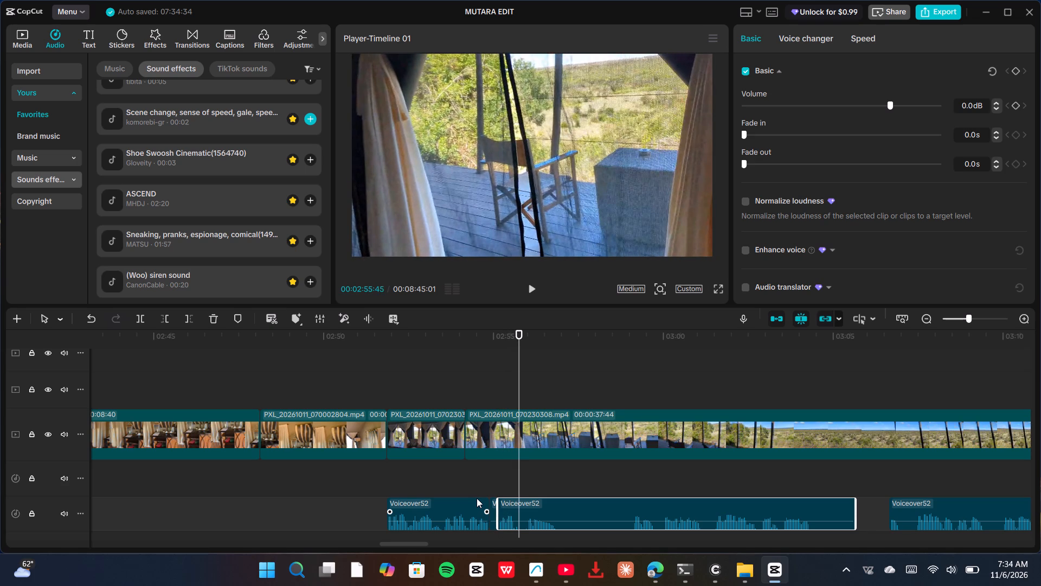
{"action": "key", "text": "Left"}
{"action": "key", "text": "Left"}
{"action": "key", "text": "ctrl+b"}
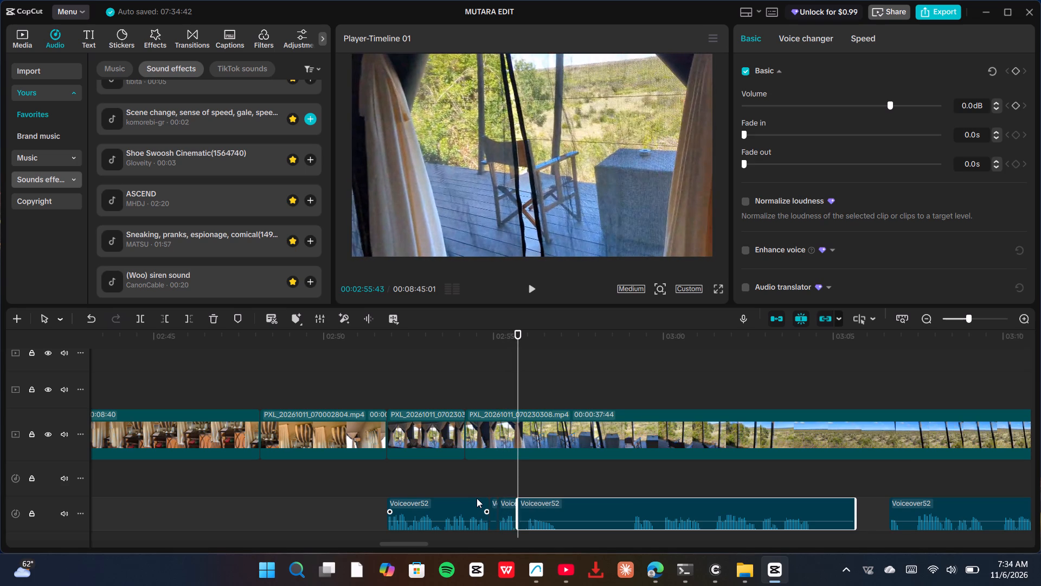
Step back to the start of the following phrase and split the remaining Voiceover52 piece at 02:55:58.
{"action": "key", "text": "space"}
{"action": "key", "text": "space"}
{"action": "key", "text": "Left"}
{"action": "key", "text": "Left"}
{"action": "key", "text": "Left"}
{"action": "key", "text": "Left"}
{"action": "key", "text": "Left"}
{"action": "key", "text": "Left"}
{"action": "key", "text": "Left"}
{"action": "key", "text": "Left"}
{"action": "key", "text": "Left"}
{"action": "key", "text": "Left"}
{"action": "key", "text": "Left"}
{"action": "key", "text": "Left"}
{"action": "key", "text": "Left"}
{"action": "key", "text": "Left"}
{"action": "key", "text": "Left"}
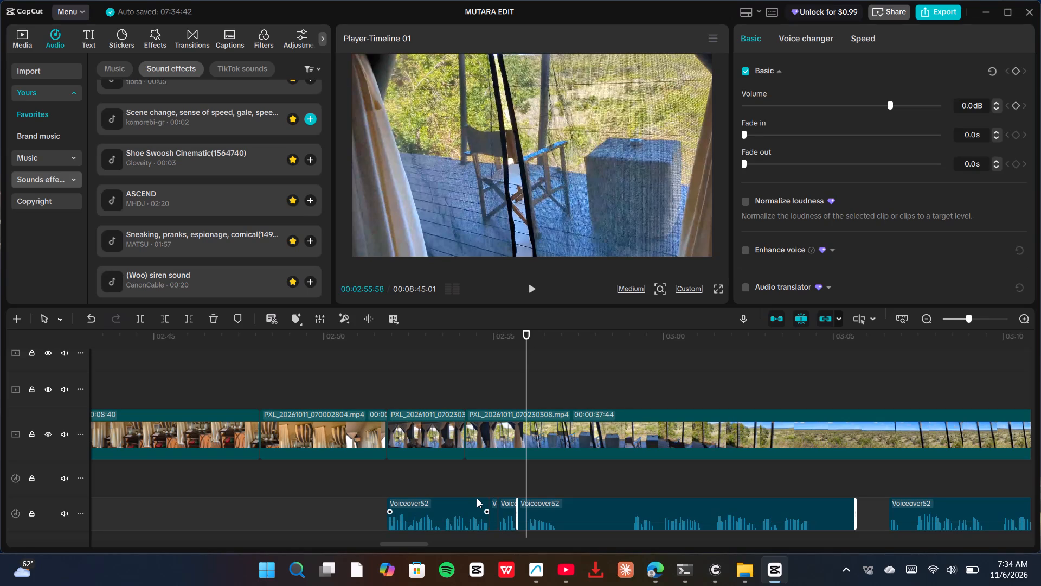
{"action": "key", "text": "ctrl+b"}
Listen through the next phrase and split the remaining Voiceover52 piece at 02:57:12.
{"action": "key", "text": "space"}
{"action": "key", "text": "space"}
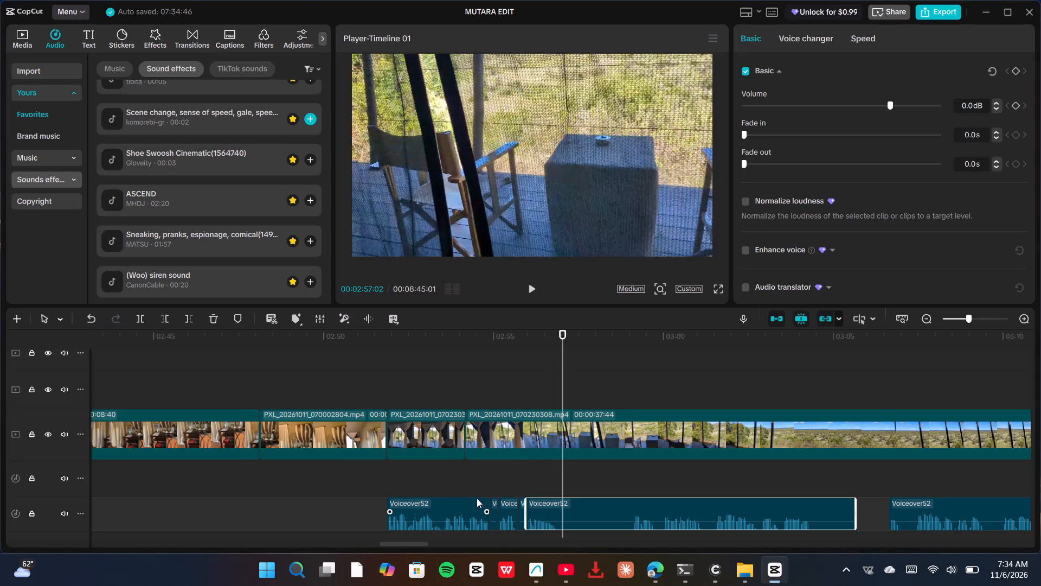
{"action": "key", "text": "Left"}
{"action": "key", "text": "Left"}
{"action": "key", "text": "Left"}
{"action": "key", "text": "Left"}
{"action": "key", "text": "Left"}
{"action": "key", "text": "Left"}
{"action": "key", "text": "Left"}
{"action": "key", "text": "Left"}
{"action": "key", "text": "Left"}
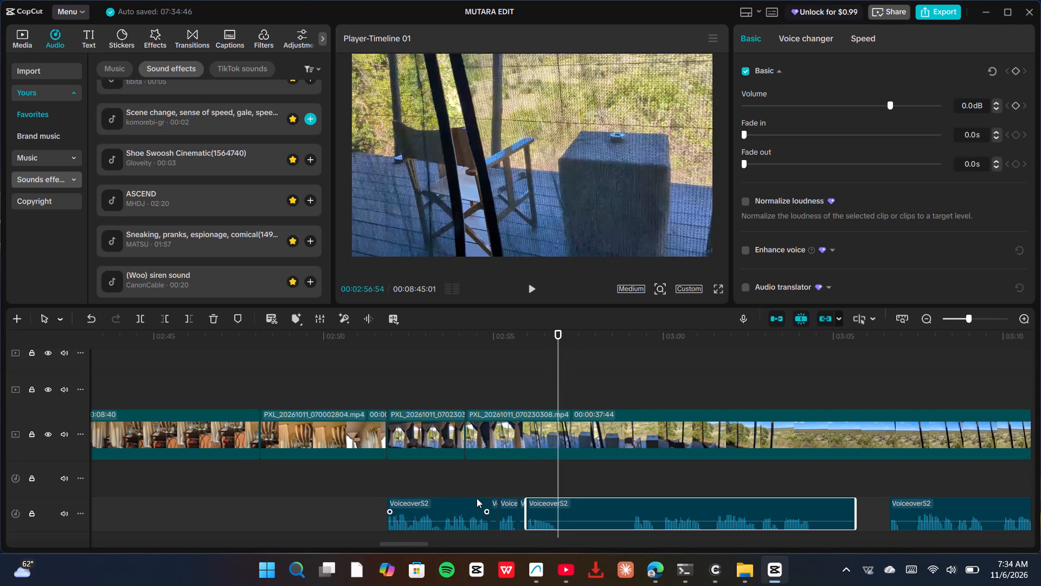
{"action": "key", "text": "Left"}
{"action": "key", "text": "Left"}
{"action": "key", "text": "Left"}
{"action": "key", "text": "Left"}
{"action": "key", "text": "Left"}
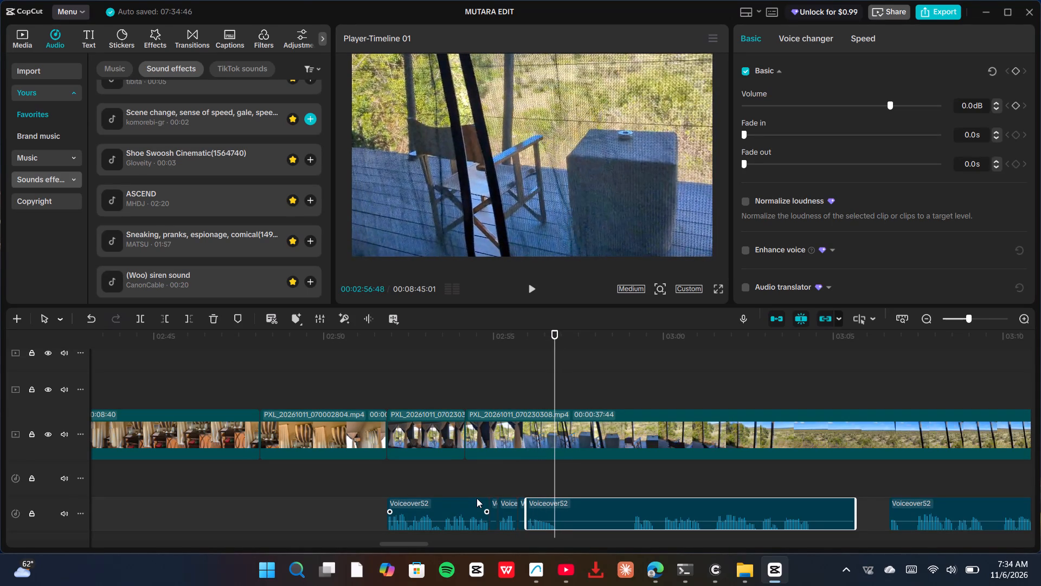
{"action": "key", "text": "space"}
{"action": "key", "text": "ctrl+b"}
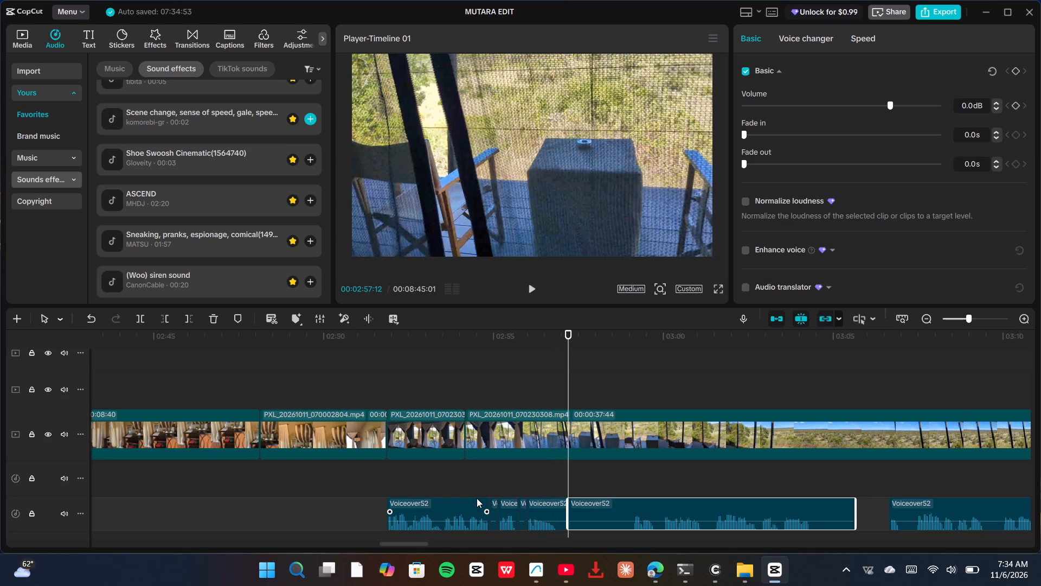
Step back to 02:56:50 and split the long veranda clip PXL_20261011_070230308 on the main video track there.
{"action": "key", "text": "Left"}
{"action": "key", "text": "Left"}
{"action": "key", "text": "Left"}
{"action": "key", "text": "Left"}
{"action": "key", "text": "Left"}
{"action": "key", "text": "Left"}
{"action": "key", "text": "Left"}
{"action": "key", "text": "Left"}
{"action": "key", "text": "Left"}
{"action": "key", "text": "Left"}
{"action": "key", "text": "Left"}
{"action": "key", "text": "Left"}
{"action": "key", "text": "Left"}
{"action": "key", "text": "Left"}
{"action": "key", "text": "Left"}
{"action": "key", "text": "Left"}
{"action": "key", "text": "Left"}
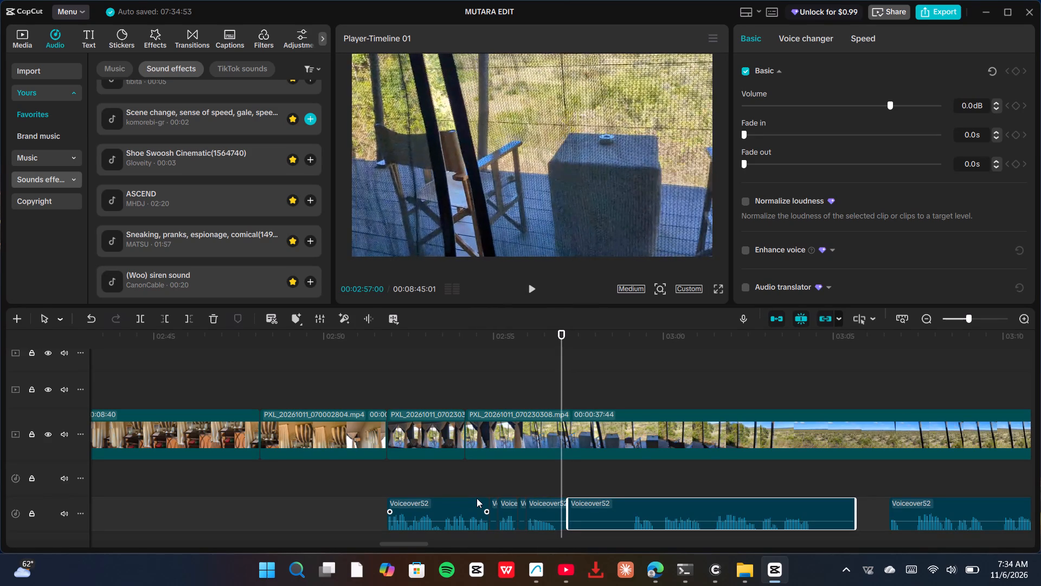
{"action": "key", "text": "Left"}
{"action": "key", "text": "Left"}
{"action": "key", "text": "Left"}
{"action": "key", "text": "Left"}
{"action": "key", "text": "Left"}
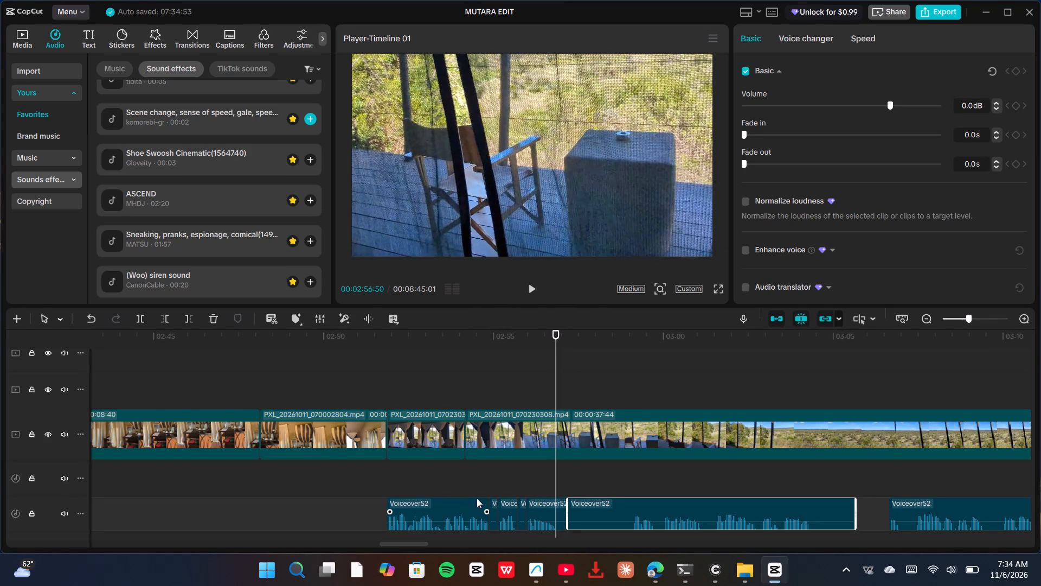
{"action": "key", "text": "ctrl+b"}
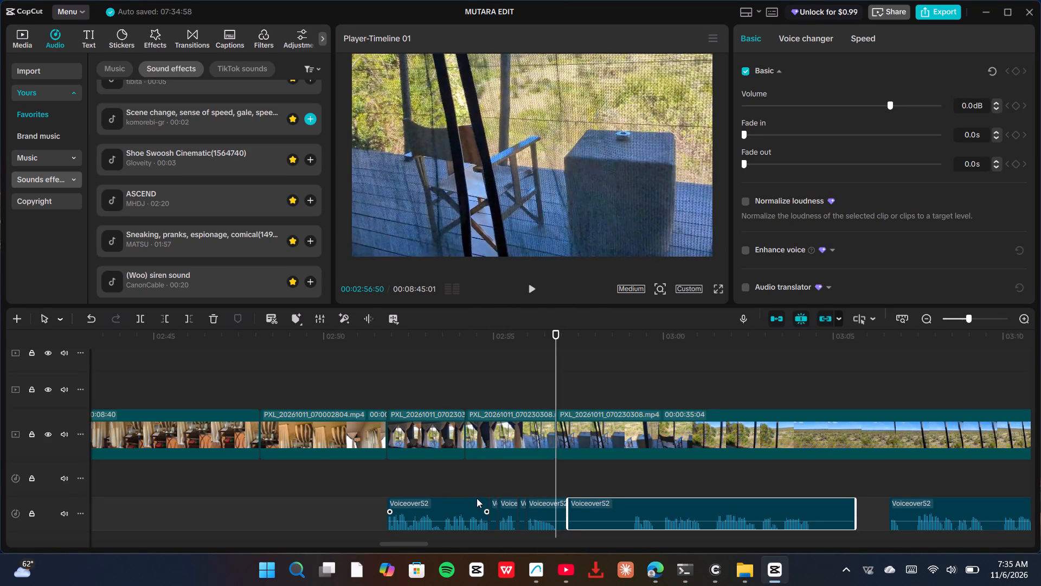
Undo the veranda clip split and split the Voiceover52 piece under the playhead at 02:56:50 instead.
{"action": "key", "text": "ctrl+z"}
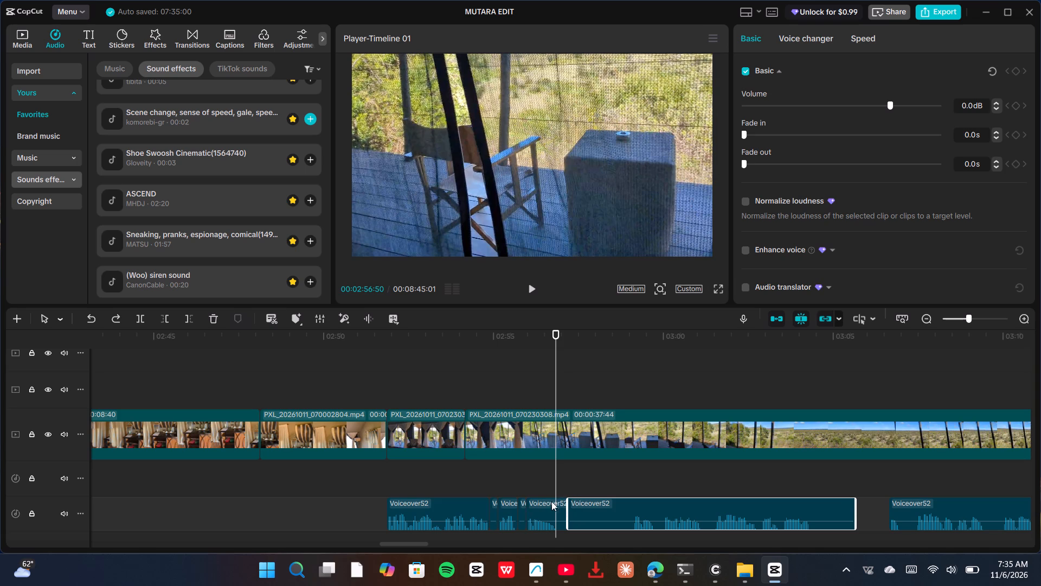
{"action": "left_click", "coordinate": [548, 502]}
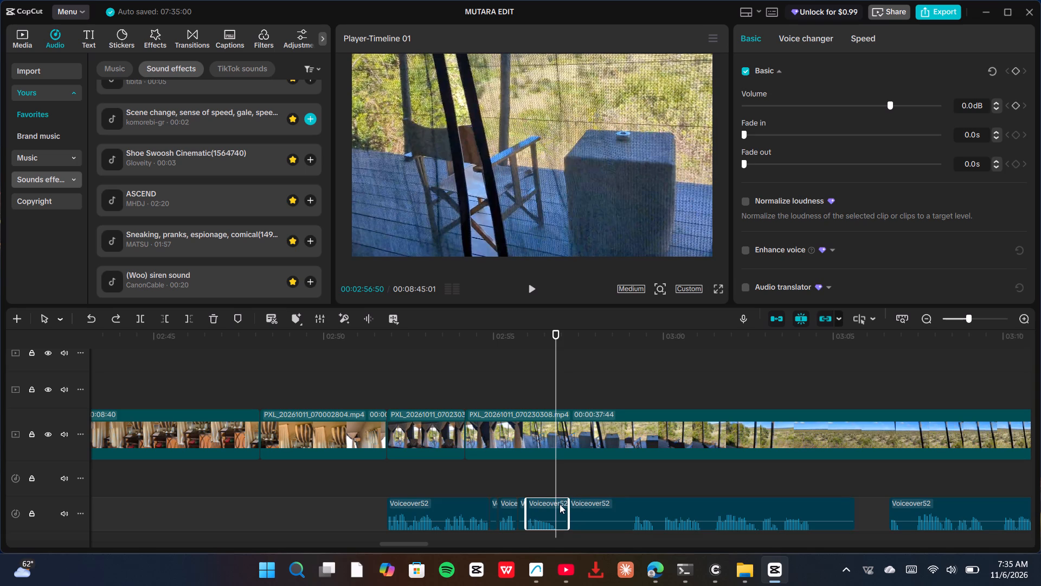
{"action": "key", "text": "ctrl+b"}
Move ahead to the start of the next phrase and split the long Voiceover52 piece at 02:59:04, leaving the veranda clip whole.
{"action": "key", "text": "space"}
{"action": "key", "text": "space"}
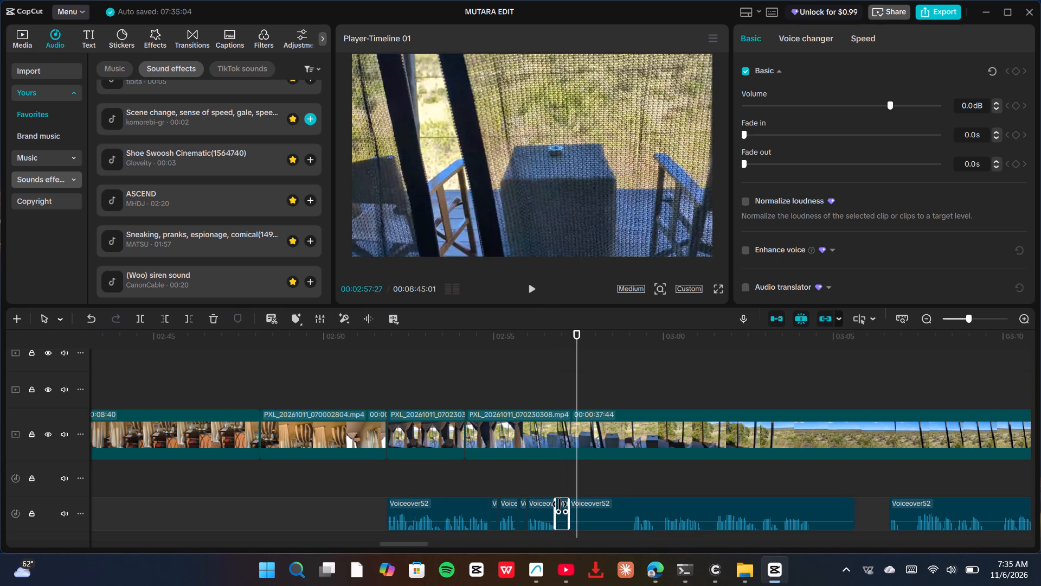
{"action": "key", "text": "Right"}
{"action": "key", "text": "Right"}
{"action": "key", "text": "Right"}
{"action": "key", "text": "Right"}
{"action": "key", "text": "Right"}
{"action": "key", "text": "Right"}
{"action": "key", "text": "Right"}
{"action": "key", "text": "Right"}
{"action": "key", "text": "Right"}
{"action": "key", "text": "Right"}
{"action": "key", "text": "Right"}
{"action": "key", "text": "Right"}
{"action": "key", "text": "Right"}
{"action": "key", "text": "Right"}
{"action": "key", "text": "Right"}
{"action": "key", "text": "Right"}
{"action": "key", "text": "Right"}
{"action": "key", "text": "Right"}
{"action": "key", "text": "Right"}
{"action": "key", "text": "Right"}
{"action": "key", "text": "Right"}
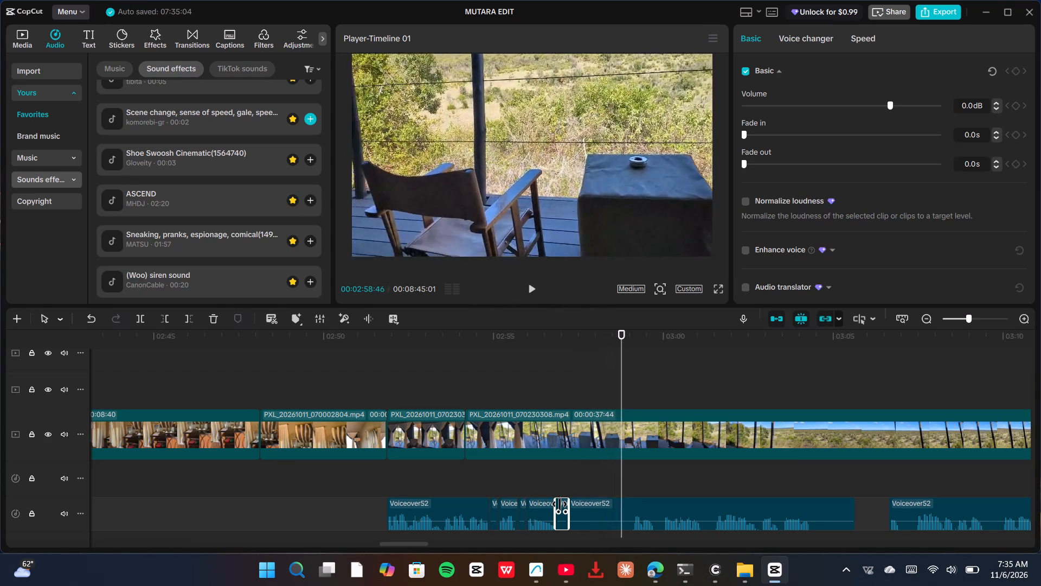
{"action": "key", "text": "ctrl+b"}
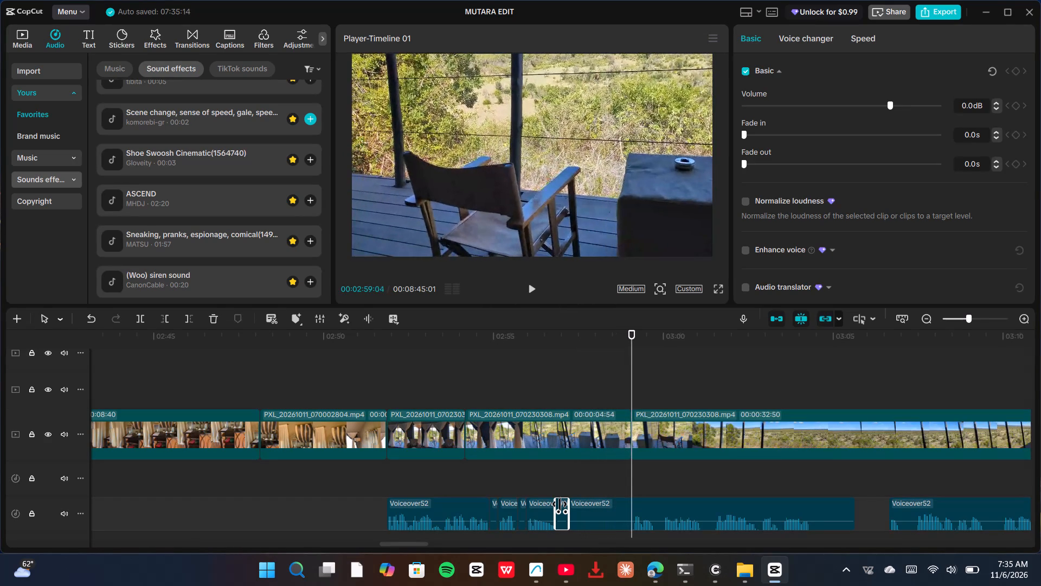
{"action": "key", "text": "ctrl+z"}
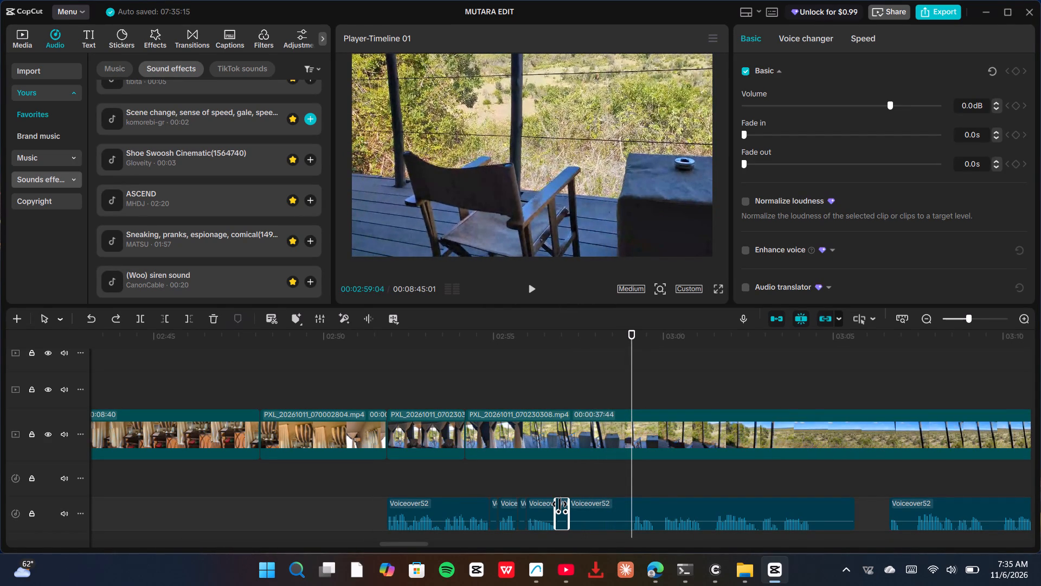
{"action": "left_click", "coordinate": [632, 501]}
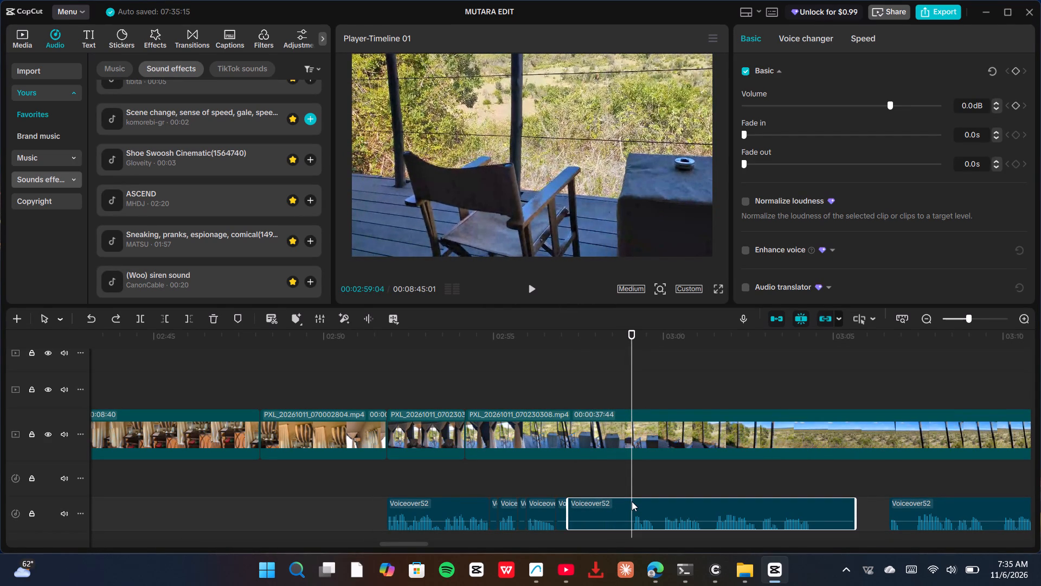
{"action": "key", "text": "ctrl+b"}
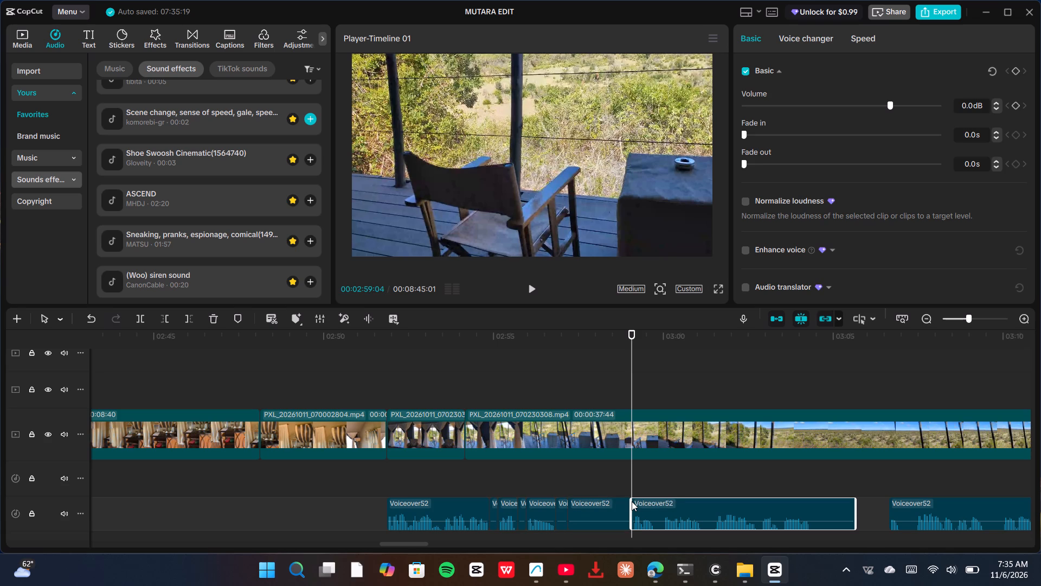
Step through to the end of this phrase and split the remaining Voiceover52 piece at 02:59:44.
{"action": "key", "text": "Right"}
{"action": "key", "text": "Right"}
{"action": "key", "text": "Right"}
{"action": "key", "text": "Right"}
{"action": "key", "text": "Right"}
{"action": "key", "text": "Right"}
{"action": "key", "text": "Right"}
{"action": "key", "text": "Right"}
{"action": "key", "text": "Right"}
{"action": "key", "text": "Right"}
{"action": "key", "text": "Right"}
{"action": "key", "text": "Right"}
{"action": "key", "text": "Right"}
{"action": "key", "text": "Right"}
{"action": "key", "text": "Right"}
{"action": "key", "text": "Right"}
{"action": "key", "text": "Right"}
{"action": "key", "text": "Right"}
{"action": "key", "text": "Right"}
{"action": "key", "text": "Right"}
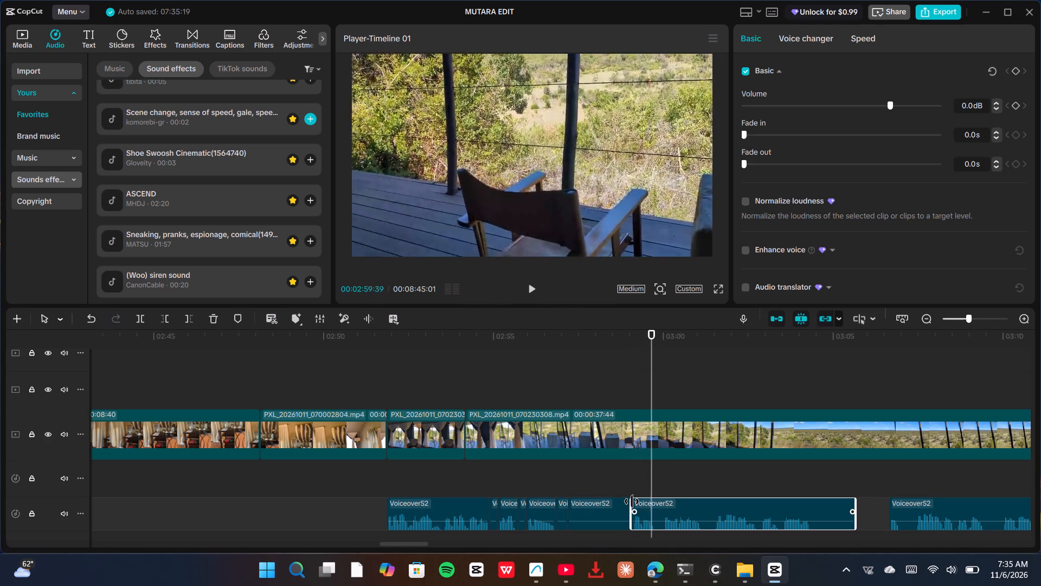
{"action": "key", "text": "Left"}
{"action": "key", "text": "Left"}
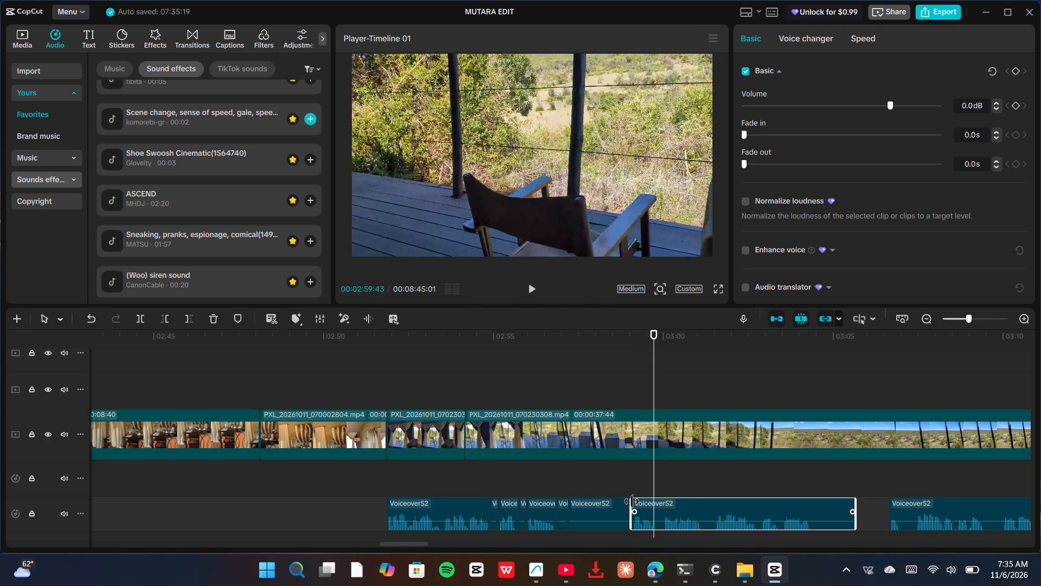
{"action": "key", "text": "Right"}
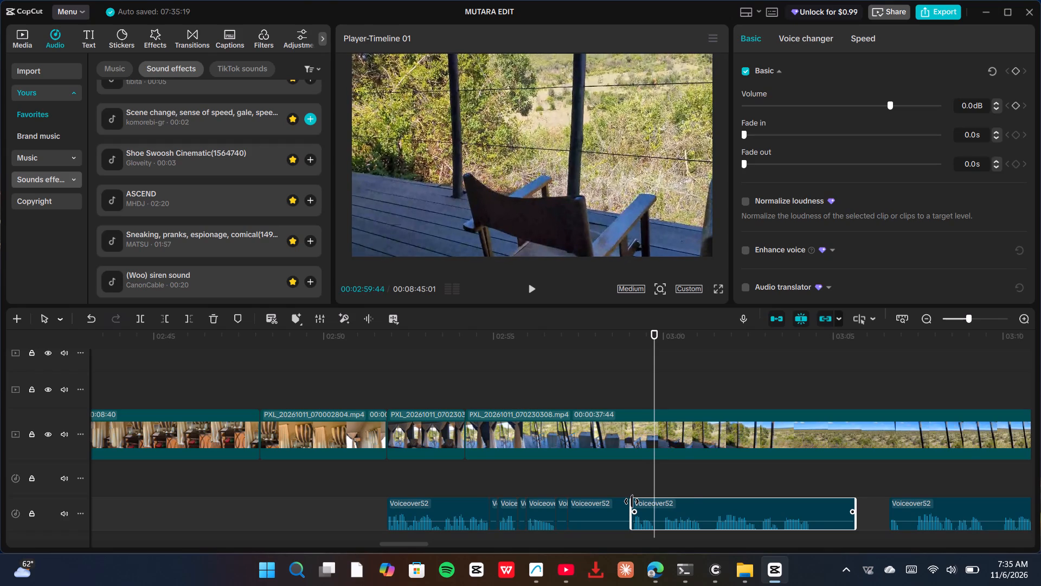
{"action": "key", "text": "ctrl+b"}
Step past the short pause and split the remaining Voiceover52 piece at the next phrase's start, 03:00:01.
{"action": "key", "text": "Right"}
{"action": "key", "text": "Right"}
{"action": "key", "text": "Right"}
{"action": "key", "text": "Right"}
{"action": "key", "text": "Right"}
{"action": "key", "text": "Right"}
{"action": "key", "text": "Right"}
{"action": "key", "text": "Right"}
{"action": "key", "text": "Right"}
{"action": "key", "text": "Right"}
{"action": "key", "text": "Right"}
{"action": "key", "text": "Right"}
{"action": "key", "text": "Right"}
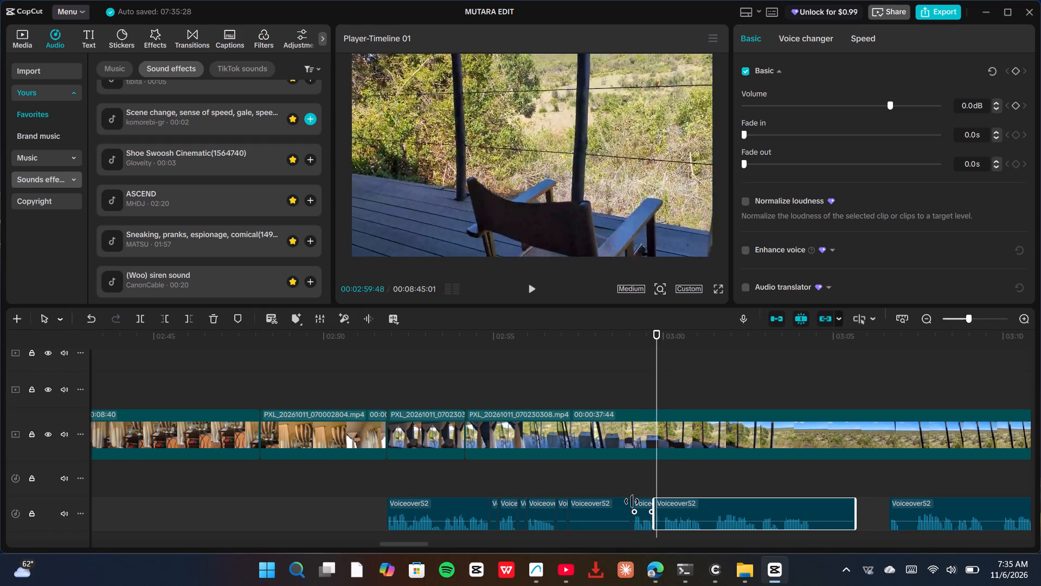
{"action": "key", "text": "Right"}
{"action": "key", "text": "Right"}
{"action": "key", "text": "Right"}
{"action": "key", "text": "Right"}
{"action": "key", "text": "Right"}
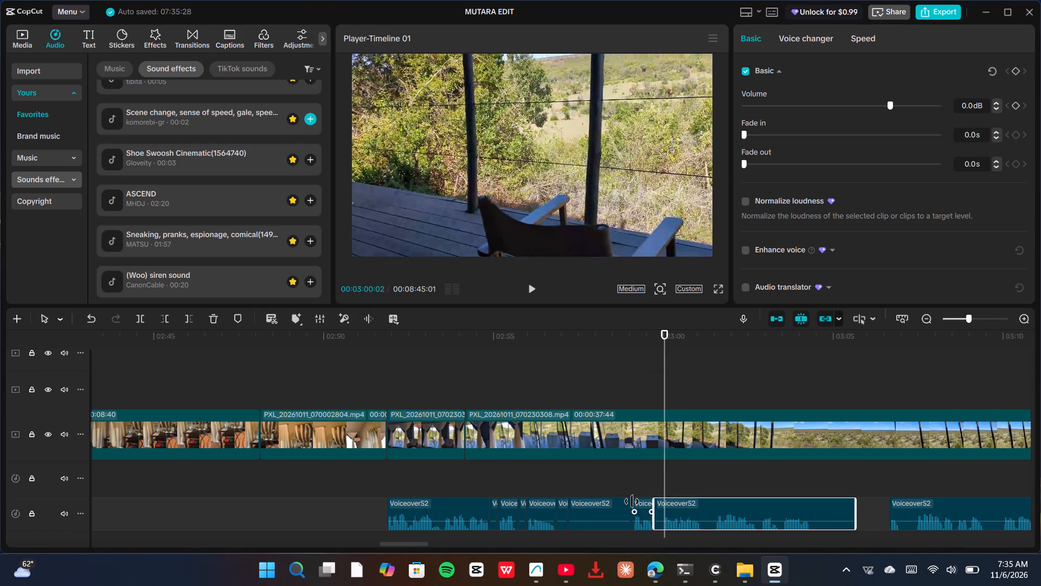
{"action": "key", "text": "Left"}
{"action": "key", "text": "ctrl+b"}
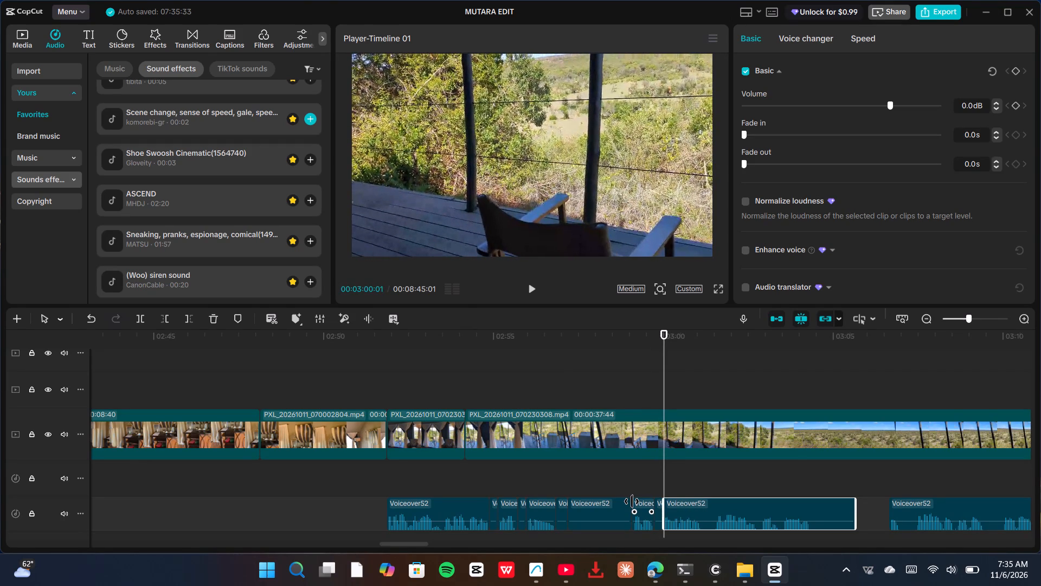
Step through to the end of the phrase and split the remaining Voiceover52 piece at 03:01:05.
{"action": "key", "text": "Right"}
{"action": "key", "text": "Right"}
{"action": "key", "text": "Right"}
{"action": "key", "text": "Right"}
{"action": "key", "text": "Right"}
{"action": "key", "text": "Right"}
{"action": "key", "text": "Right"}
{"action": "key", "text": "Right"}
{"action": "key", "text": "Right"}
{"action": "key", "text": "Right"}
{"action": "key", "text": "Right"}
{"action": "key", "text": "Right"}
{"action": "key", "text": "Right"}
{"action": "key", "text": "Right"}
{"action": "key", "text": "Right"}
{"action": "key", "text": "Right"}
{"action": "key", "text": "Right"}
{"action": "key", "text": "Right"}
{"action": "key", "text": "Right"}
{"action": "key", "text": "Right"}
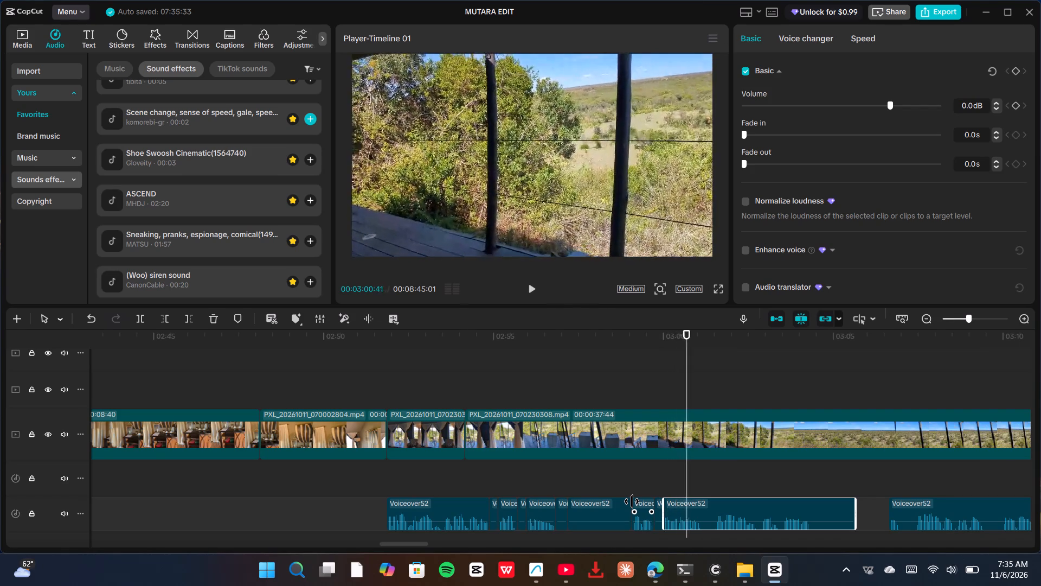
{"action": "key", "text": "ctrl+b"}
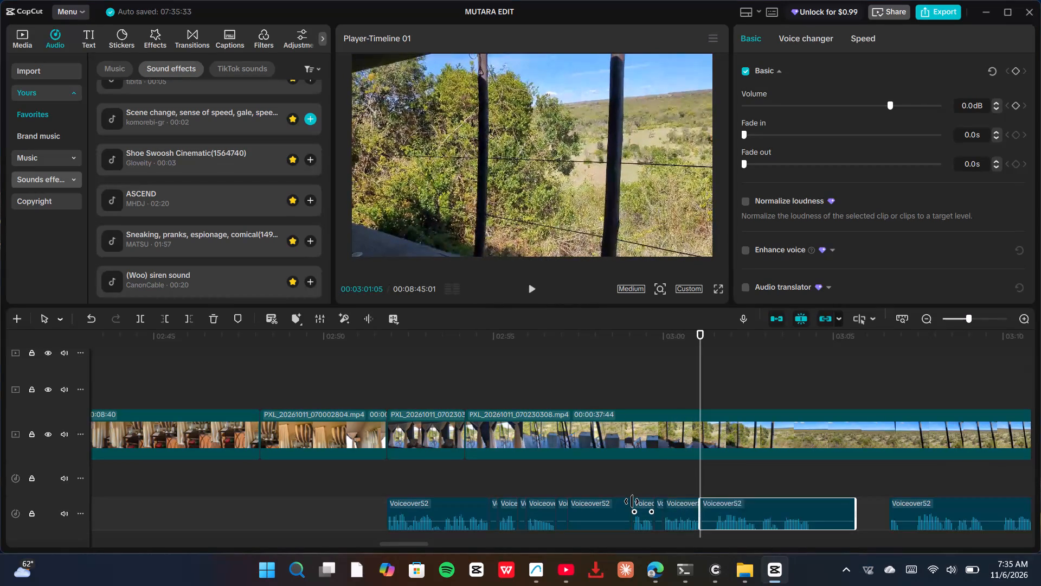
Find the start of the following phrase and split the remaining Voiceover52 piece at 03:01:31.
{"action": "key", "text": "Right"}
{"action": "key", "text": "Right"}
{"action": "key", "text": "Right"}
{"action": "key", "text": "Right"}
{"action": "key", "text": "Right"}
{"action": "key", "text": "Right"}
{"action": "key", "text": "Right"}
{"action": "key", "text": "Right"}
{"action": "key", "text": "Right"}
{"action": "key", "text": "Right"}
{"action": "key", "text": "Right"}
{"action": "key", "text": "Right"}
{"action": "key", "text": "Right"}
{"action": "key", "text": "Right"}
{"action": "key", "text": "Right"}
{"action": "key", "text": "Right"}
{"action": "key", "text": "Right"}
{"action": "key", "text": "Right"}
{"action": "key", "text": "Right"}
{"action": "key", "text": "Right"}
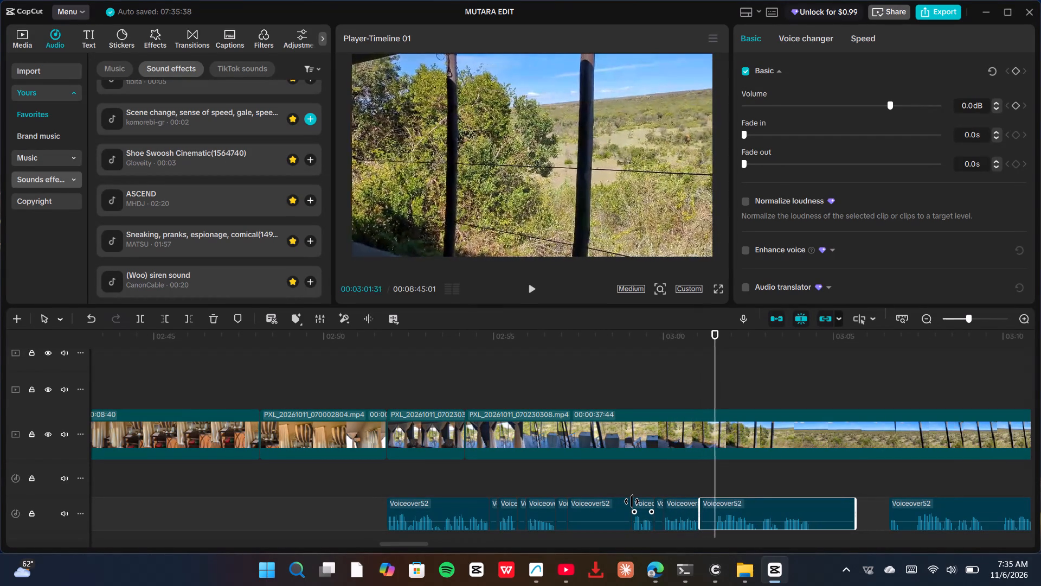
{"action": "key", "text": "Left"}
{"action": "key", "text": "Left"}
{"action": "key", "text": "Left"}
{"action": "key", "text": "Left"}
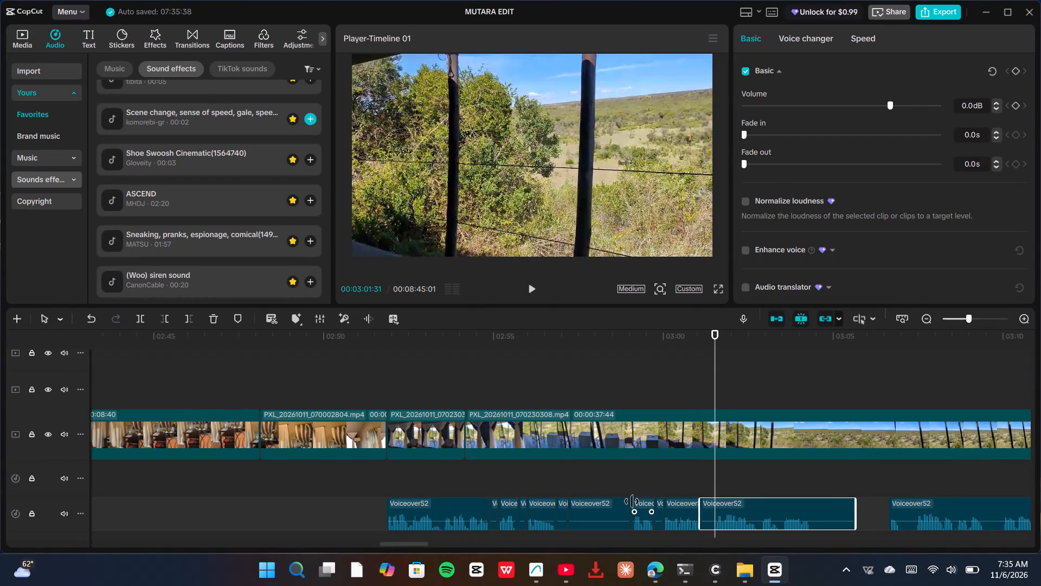
{"action": "key", "text": "ctrl+b"}
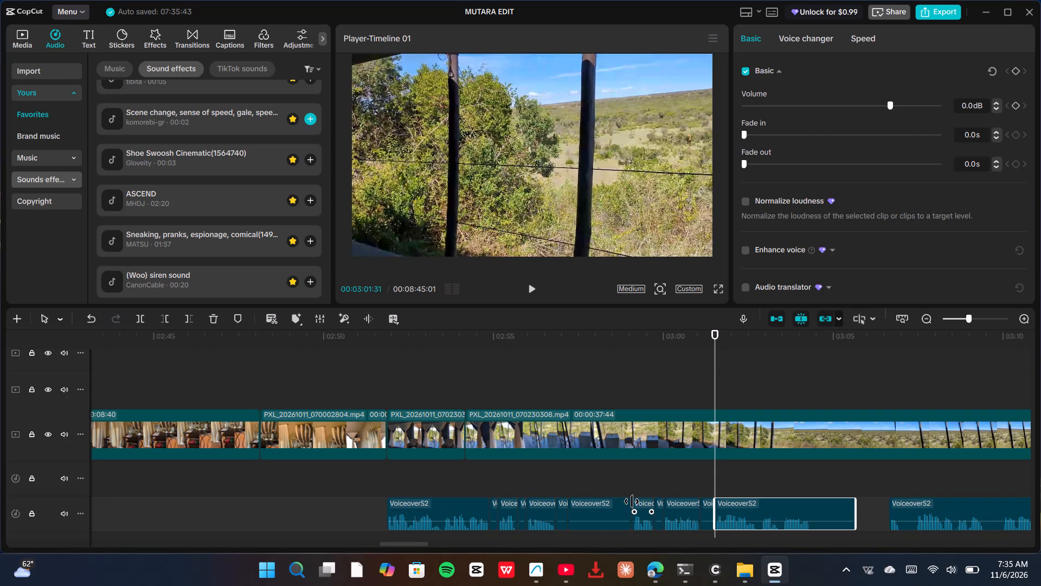
Step through to the end of that phrase and split the remaining Voiceover52 piece at 03:02:44.
{"action": "key", "text": "Right"}
{"action": "key", "text": "Right"}
{"action": "key", "text": "Right"}
{"action": "key", "text": "Right"}
{"action": "key", "text": "Right"}
{"action": "key", "text": "Right"}
{"action": "key", "text": "Right"}
{"action": "key", "text": "Right"}
{"action": "key", "text": "Right"}
{"action": "key", "text": "Right"}
{"action": "key", "text": "Right"}
{"action": "key", "text": "Right"}
{"action": "key", "text": "Right"}
{"action": "key", "text": "Right"}
{"action": "key", "text": "Right"}
{"action": "key", "text": "Right"}
{"action": "key", "text": "Right"}
{"action": "key", "text": "Right"}
{"action": "key", "text": "Right"}
{"action": "key", "text": "Right"}
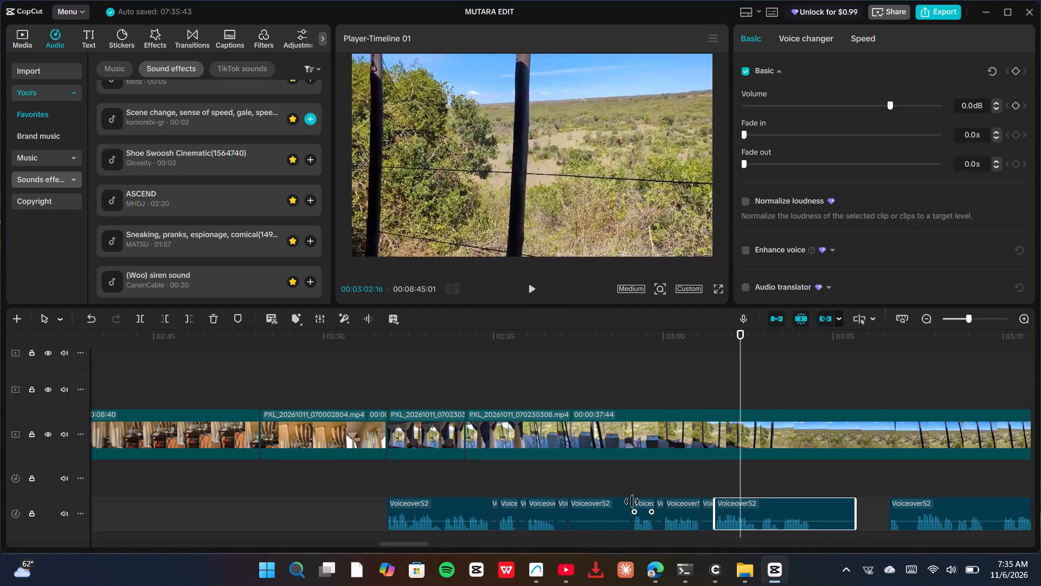
{"action": "key", "text": "ctrl+b"}
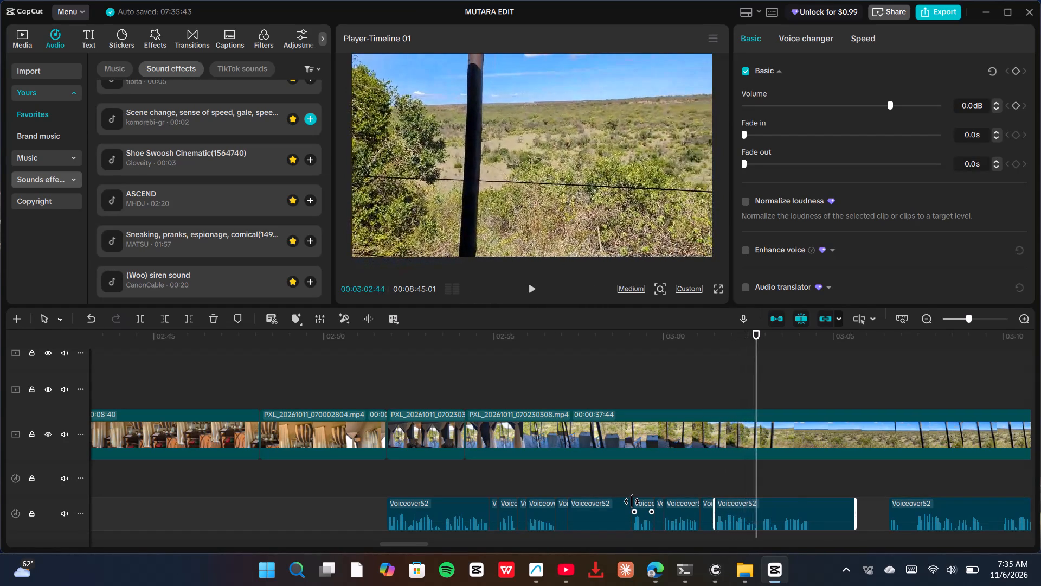
Step past the pause and split the remaining Voiceover52 piece at the next phrase's start, 03:02:53.
{"action": "key", "text": "Right"}
{"action": "key", "text": "Right"}
{"action": "key", "text": "Right"}
{"action": "key", "text": "Right"}
{"action": "key", "text": "Right"}
{"action": "key", "text": "Right"}
{"action": "key", "text": "Right"}
{"action": "key", "text": "Right"}
{"action": "key", "text": "Right"}
{"action": "key", "text": "Right"}
{"action": "key", "text": "Right"}
{"action": "key", "text": "Right"}
{"action": "key", "text": "Right"}
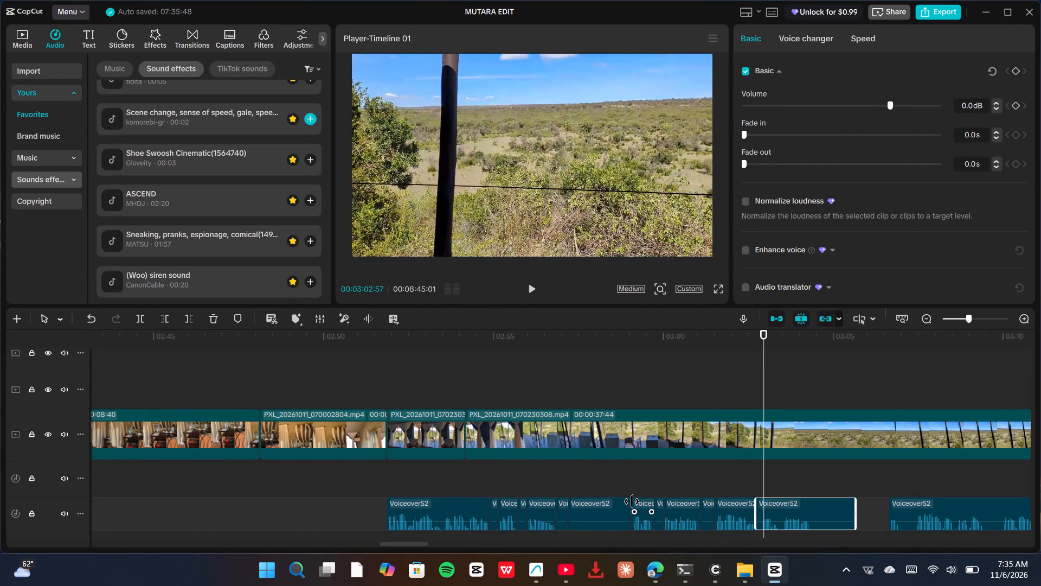
{"action": "key", "text": "Left"}
{"action": "key", "text": "Left"}
{"action": "key", "text": "Left"}
{"action": "key", "text": "Left"}
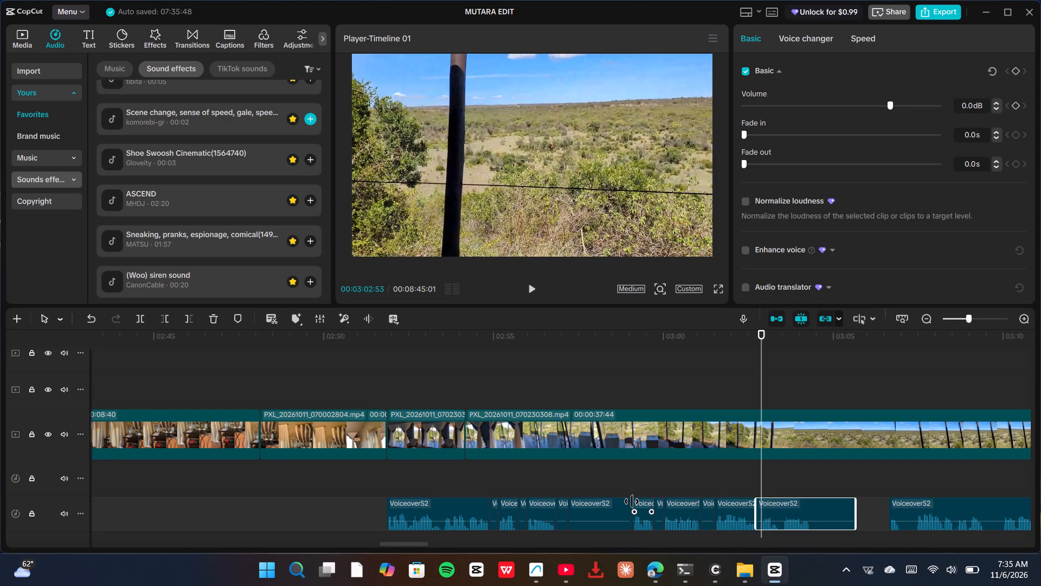
{"action": "key", "text": "ctrl+b"}
Step through to the end of that phrase and split the remaining Voiceover52 piece at 03:03:22.
{"action": "key", "text": "Right"}
{"action": "key", "text": "Right"}
{"action": "key", "text": "Right"}
{"action": "key", "text": "Right"}
{"action": "key", "text": "Right"}
{"action": "key", "text": "Right"}
{"action": "key", "text": "Right"}
{"action": "key", "text": "Right"}
{"action": "key", "text": "Right"}
{"action": "key", "text": "Right"}
{"action": "key", "text": "Right"}
{"action": "key", "text": "Right"}
{"action": "key", "text": "Right"}
{"action": "key", "text": "Right"}
{"action": "key", "text": "Right"}
{"action": "key", "text": "Right"}
{"action": "key", "text": "Right"}
{"action": "key", "text": "Right"}
{"action": "key", "text": "Right"}
{"action": "key", "text": "Right"}
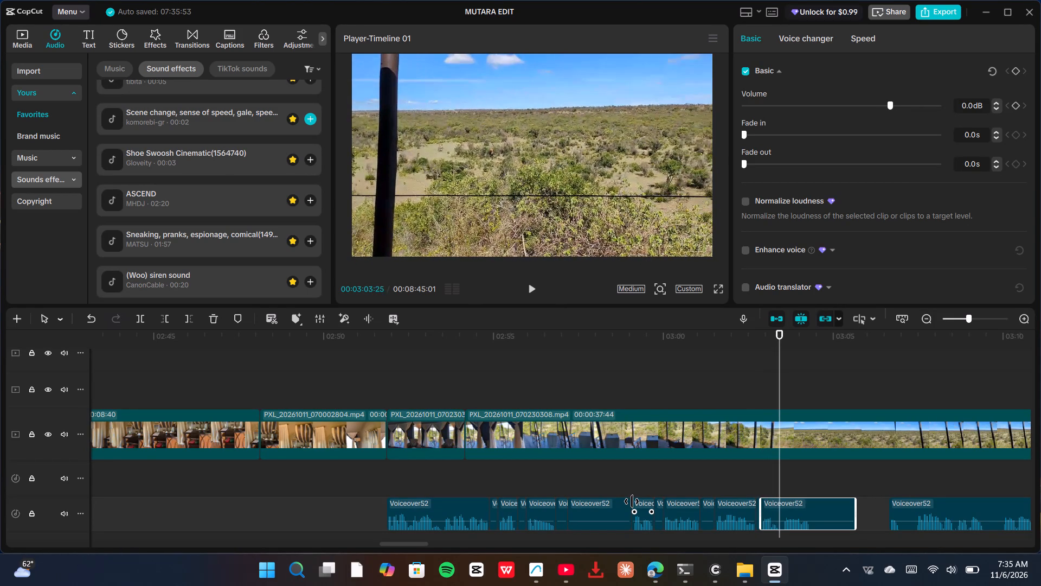
{"action": "key", "text": "Left"}
{"action": "key", "text": "Left"}
{"action": "key", "text": "Left"}
{"action": "key", "text": "ctrl+b"}
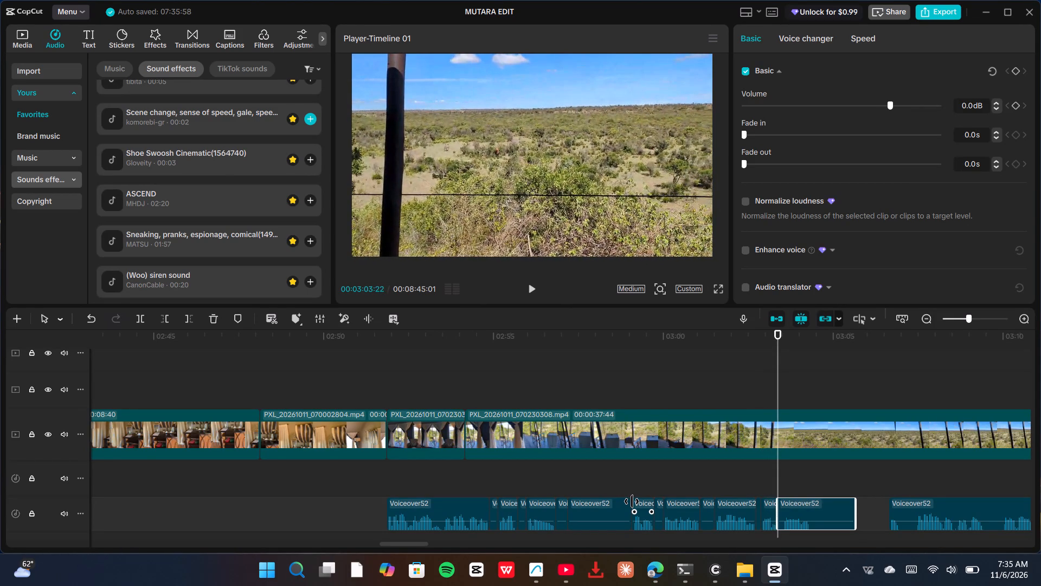
Find the start of the following phrase and split the remaining Voiceover52 piece at 03:03:32.
{"action": "key", "text": "Right"}
{"action": "key", "text": "Right"}
{"action": "key", "text": "Right"}
{"action": "key", "text": "Right"}
{"action": "key", "text": "Right"}
{"action": "key", "text": "Right"}
{"action": "key", "text": "Right"}
{"action": "key", "text": "Right"}
{"action": "key", "text": "Right"}
{"action": "key", "text": "Right"}
{"action": "key", "text": "Right"}
{"action": "key", "text": "Right"}
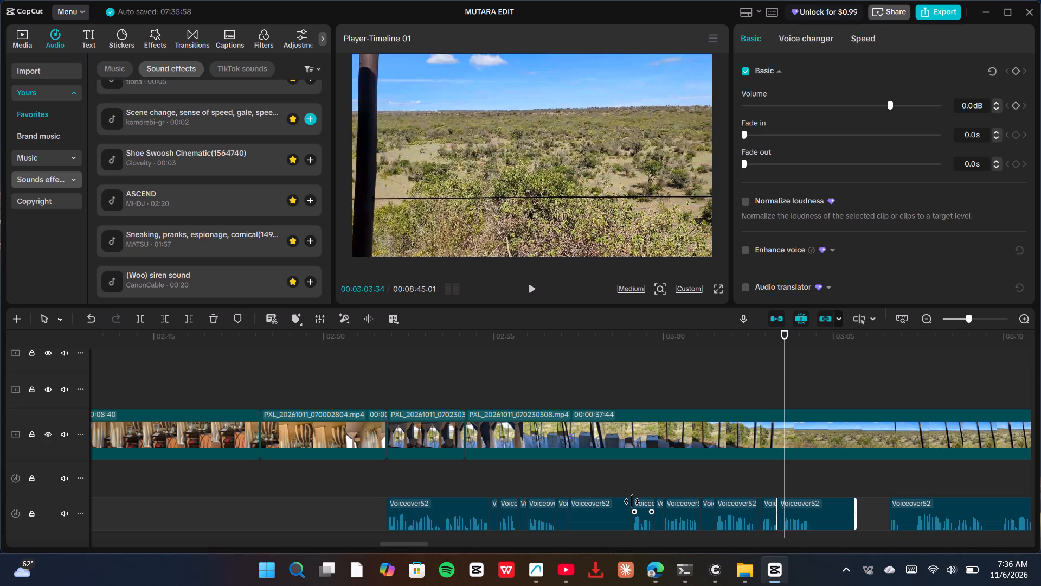
{"action": "key", "text": "Left"}
{"action": "key", "text": "Left"}
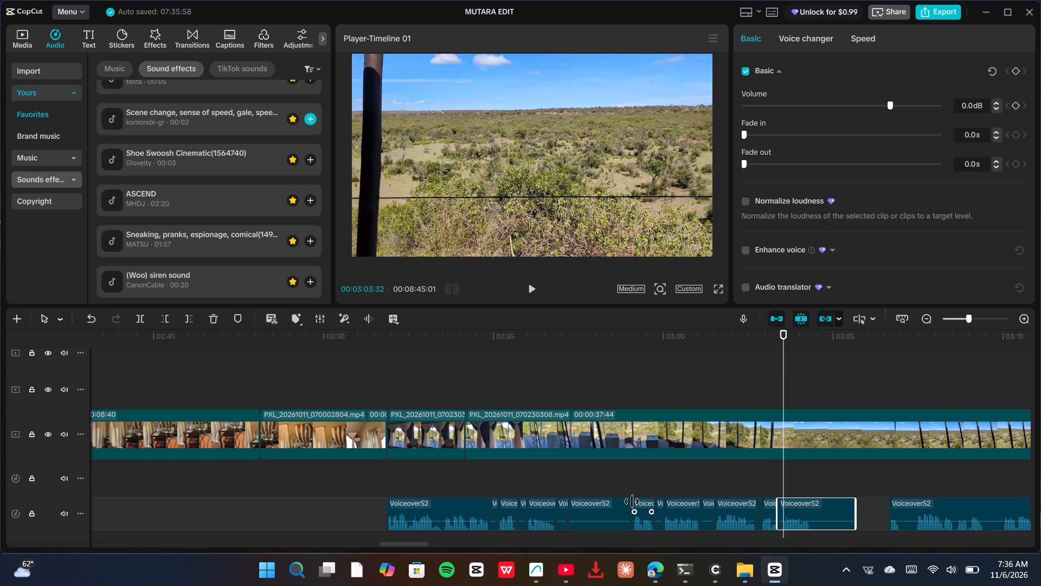
{"action": "key", "text": "ctrl+b"}
Split Voiceover52 at the last phrase's end, 03:04:20, and delete the leftover piece after it.
{"action": "key", "text": "Right"}
{"action": "key", "text": "Right"}
{"action": "key", "text": "Right"}
{"action": "key", "text": "Right"}
{"action": "key", "text": "Right"}
{"action": "key", "text": "Right"}
{"action": "key", "text": "Right"}
{"action": "key", "text": "Right"}
{"action": "key", "text": "Right"}
{"action": "key", "text": "Right"}
{"action": "key", "text": "Right"}
{"action": "key", "text": "Right"}
{"action": "key", "text": "Right"}
{"action": "key", "text": "Right"}
{"action": "key", "text": "Right"}
{"action": "key", "text": "Right"}
{"action": "key", "text": "Right"}
{"action": "key", "text": "Right"}
{"action": "key", "text": "Right"}
{"action": "key", "text": "Right"}
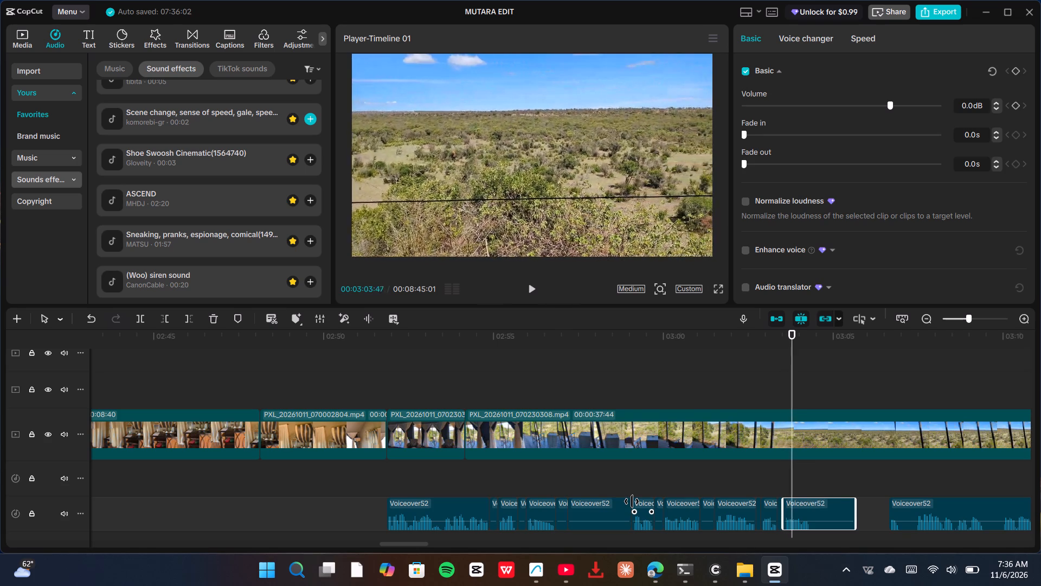
{"action": "key", "text": "Right"}
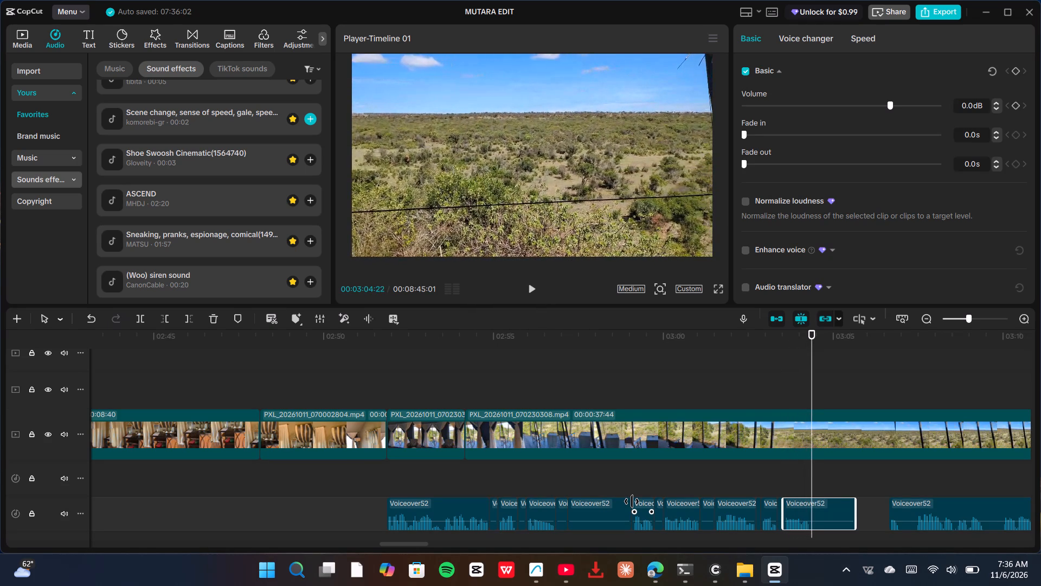
{"action": "key", "text": "Left"}
{"action": "key", "text": "Left"}
{"action": "key", "text": "ctrl+b"}
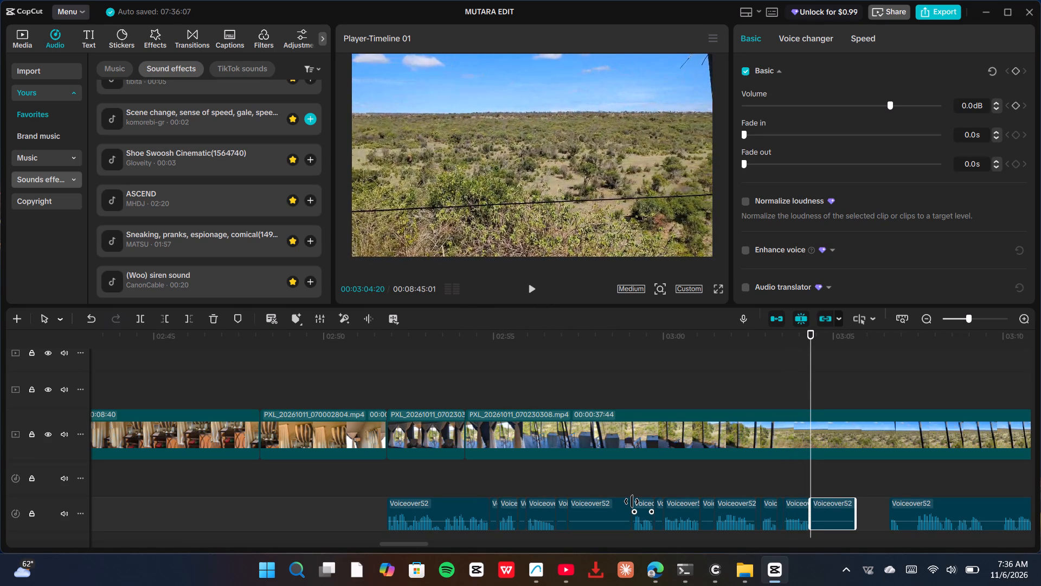
{"action": "key", "text": "BackSpace"}
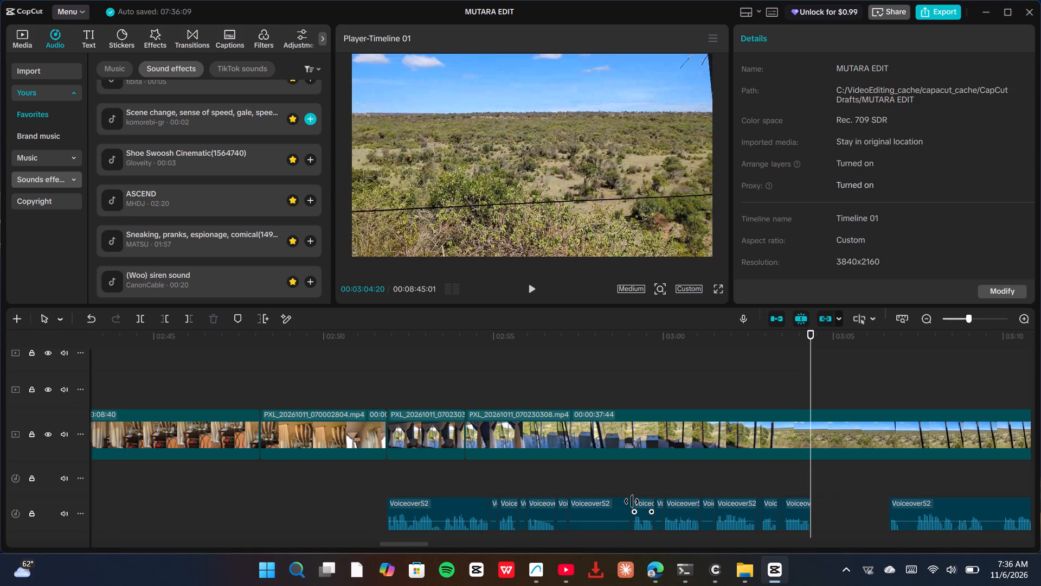
Delete the four pause pieces of Voiceover52 lying between about 02:54:50 and 02:59.
{"action": "left_click", "coordinate": [596, 512]}
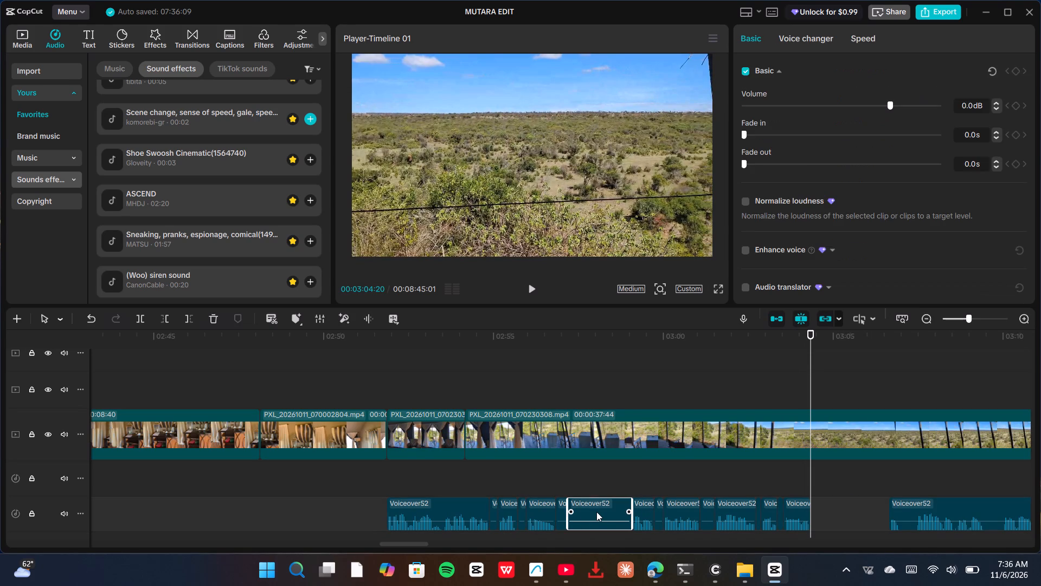
{"action": "key", "text": "Delete"}
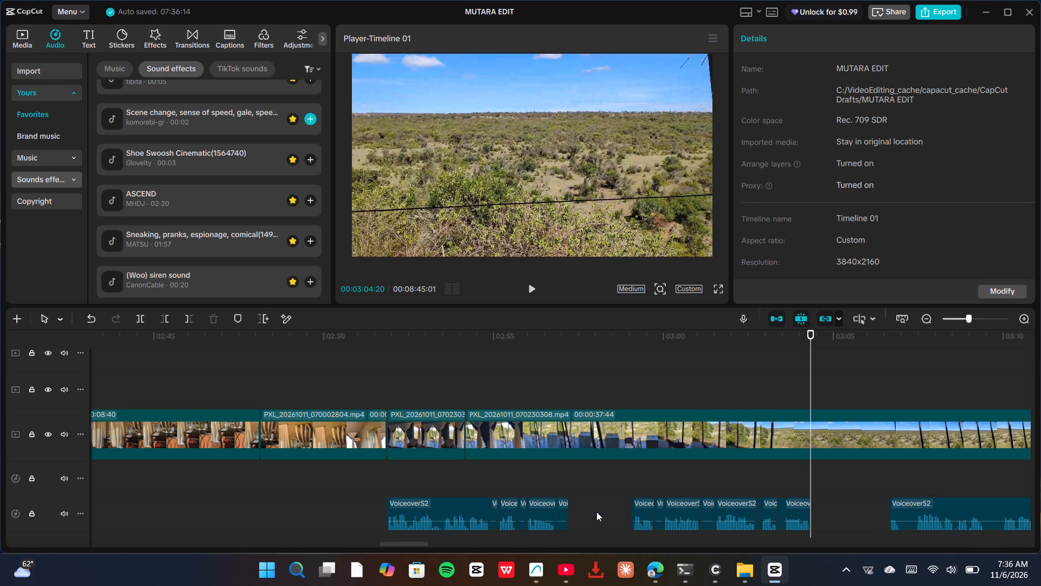
{"action": "left_click", "coordinate": [563, 517]}
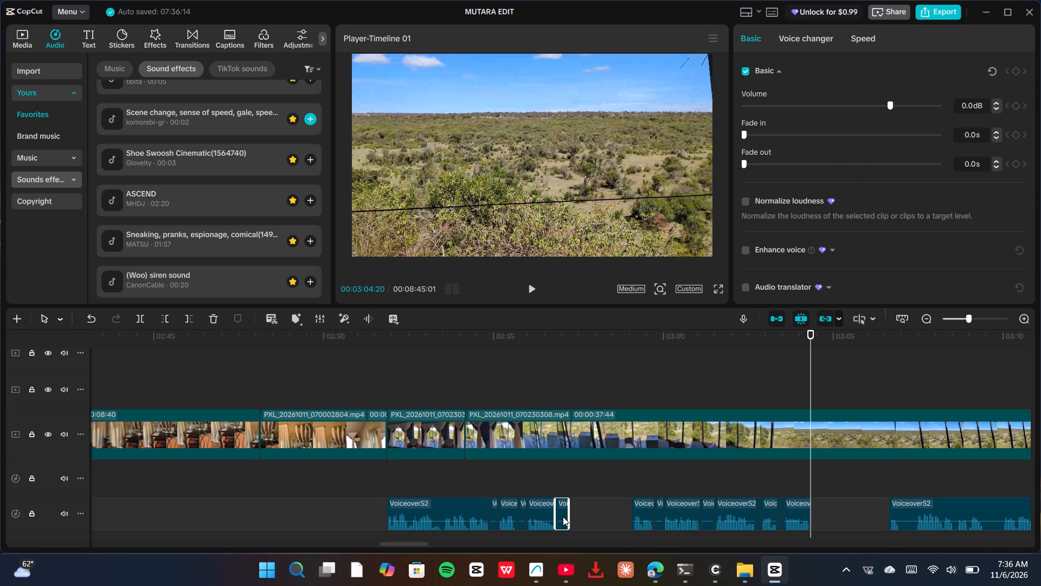
{"action": "key", "text": "BackSpace"}
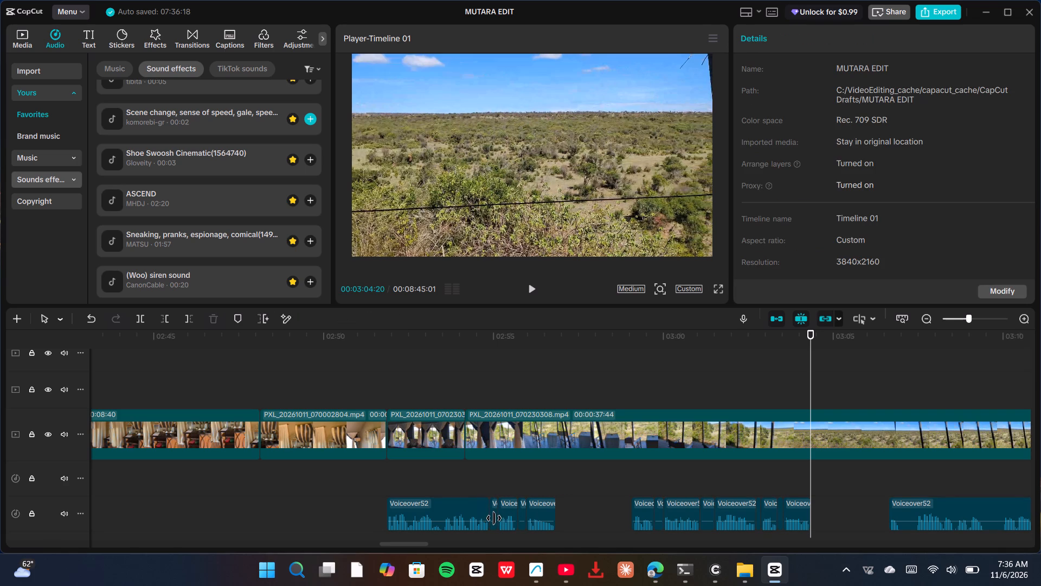
{"action": "left_click", "coordinate": [502, 468]}
{"action": "scroll", "coordinate": [499, 485], "scroll_direction": "up", "scroll_amount": 4, "text": "ctrl"}
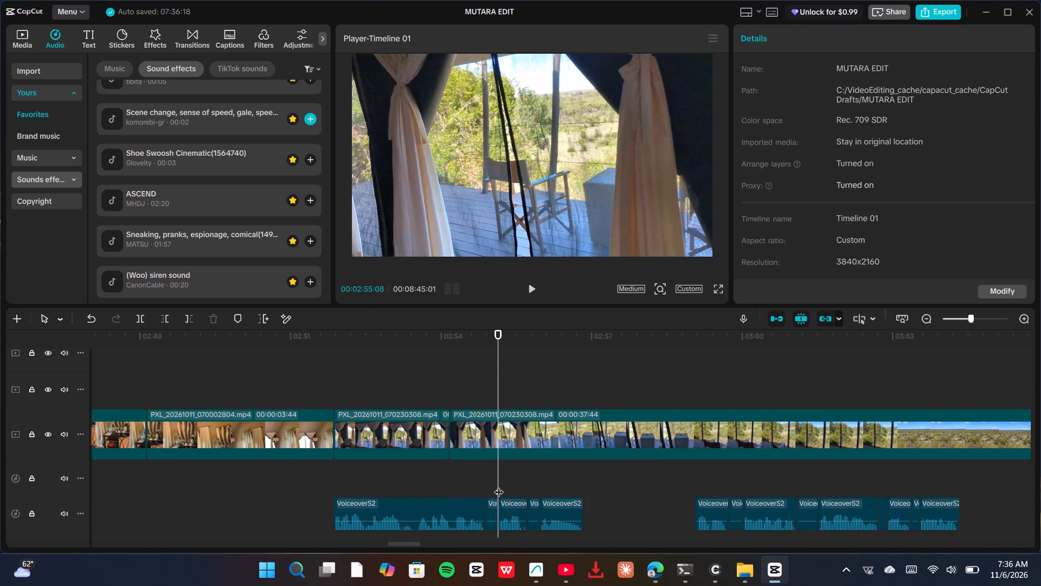
{"action": "scroll", "coordinate": [499, 485], "scroll_direction": "up", "scroll_amount": 11, "text": "ctrl"}
{"action": "left_click", "coordinate": [485, 513]}
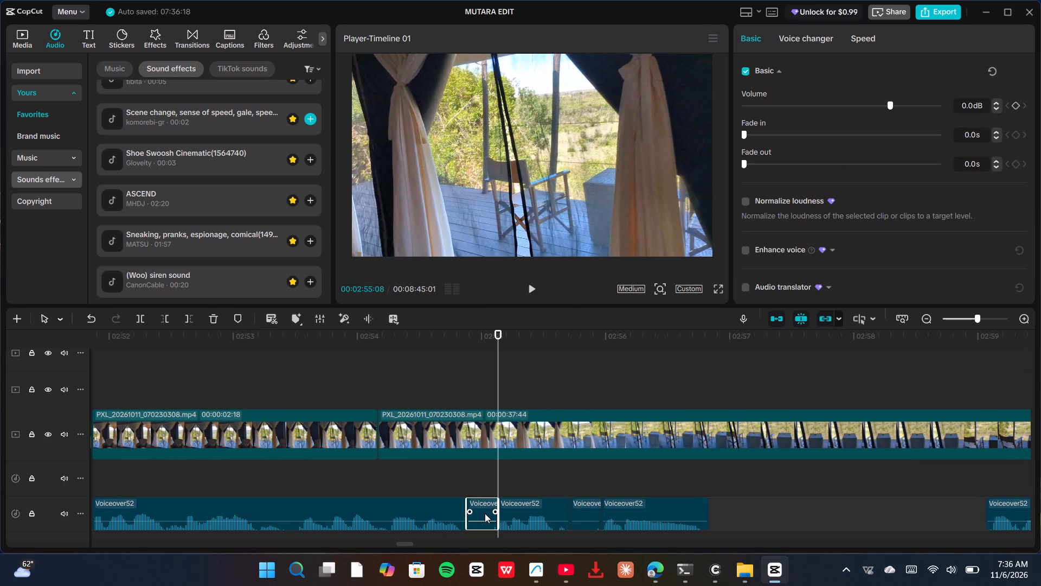
{"action": "key", "text": "BackSpace"}
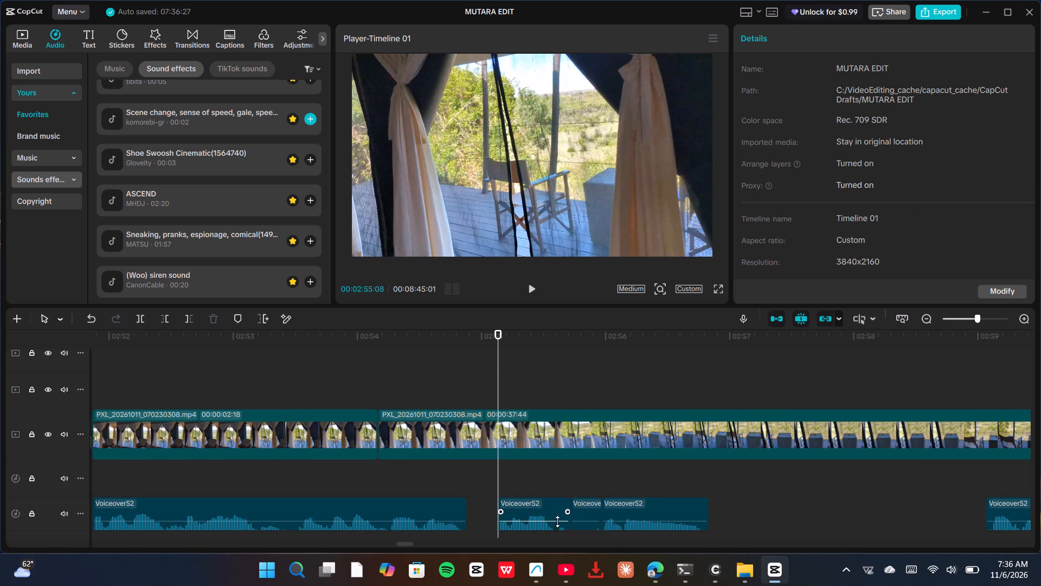
{"action": "left_click", "coordinate": [584, 518]}
{"action": "key", "text": "BackSpace"}
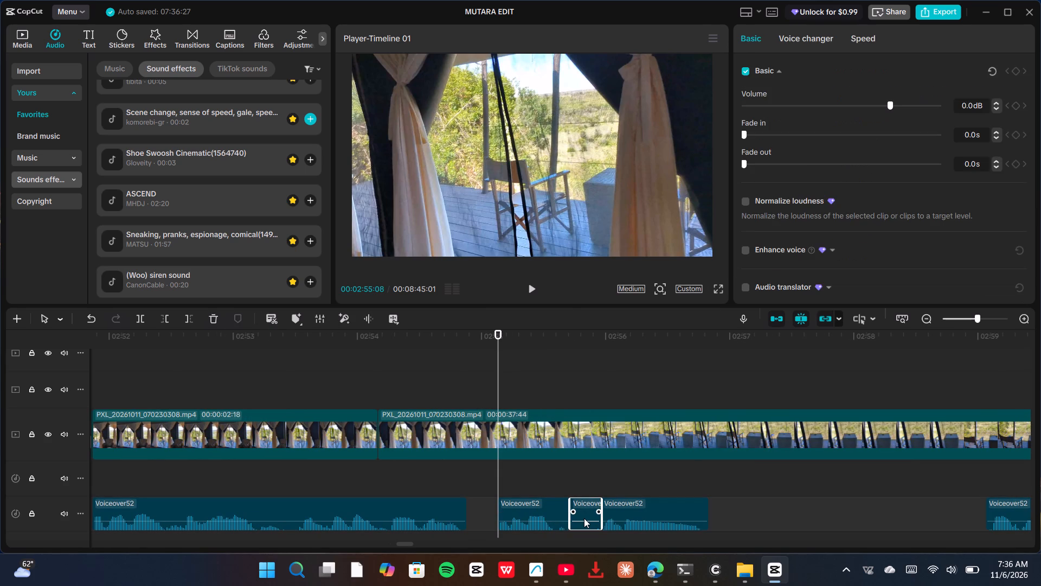
Move the next three Voiceover52 phrases earlier so each butts against the phrase before it.
{"action": "left_click_drag", "start_coordinate": [541, 506], "coordinate": [536, 506]}
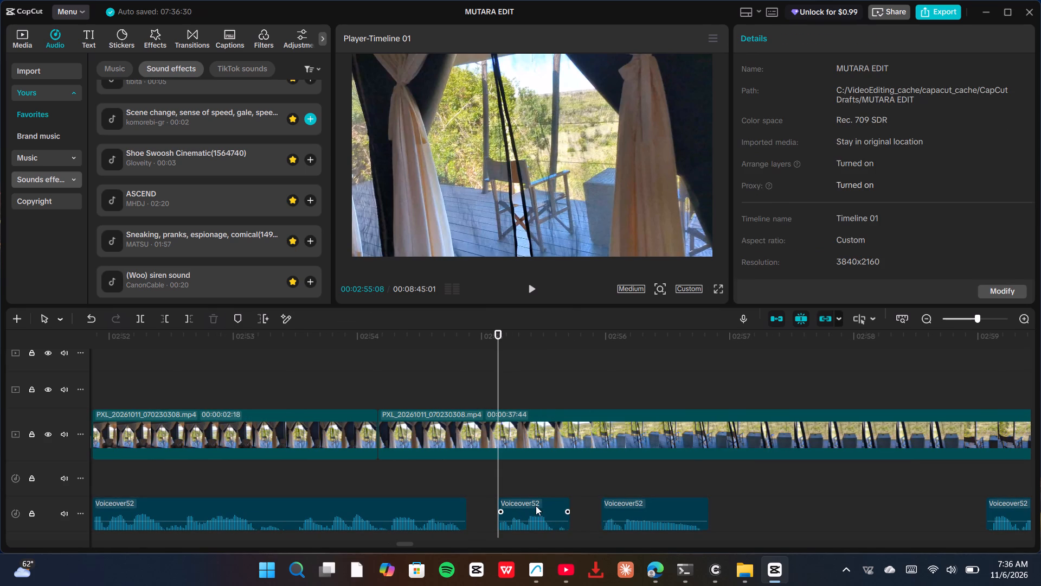
{"action": "left_click_drag", "start_coordinate": [536, 506], "coordinate": [512, 509]}
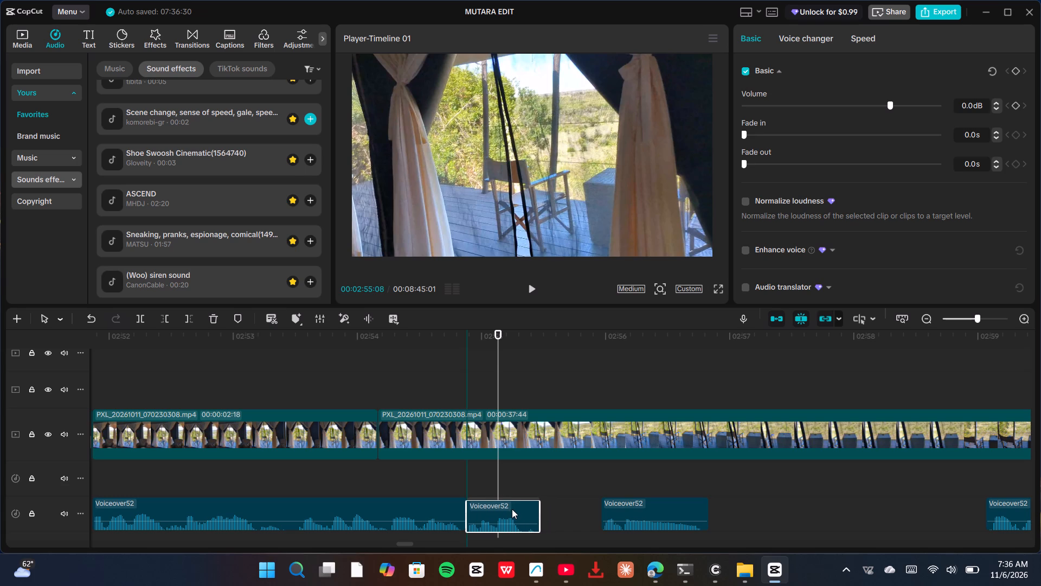
{"action": "left_click_drag", "start_coordinate": [656, 507], "coordinate": [597, 509]}
{"action": "left_click_drag", "start_coordinate": [1015, 512], "coordinate": [799, 541]}
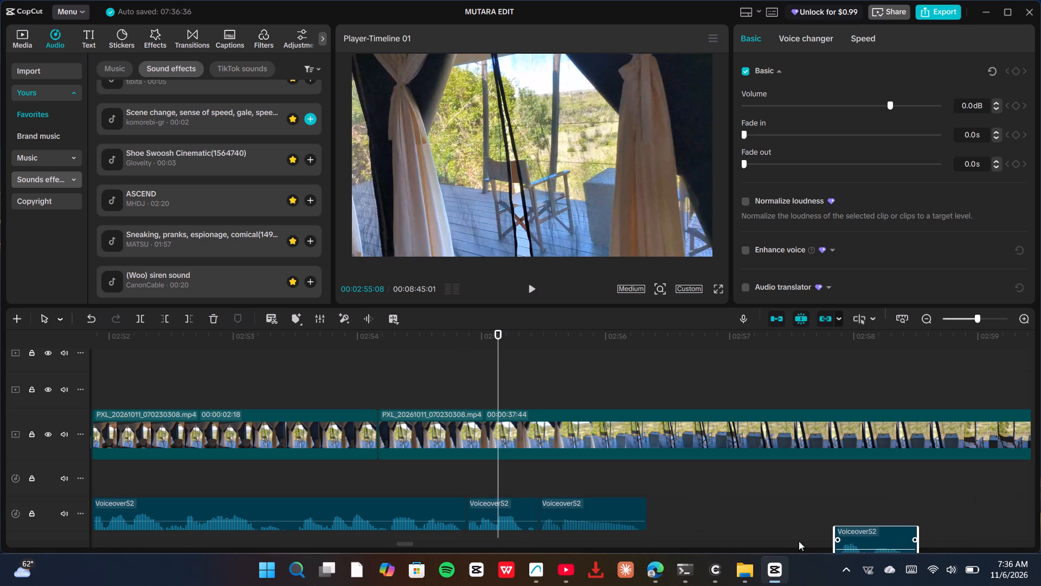
{"action": "left_click_drag", "start_coordinate": [799, 541], "coordinate": [680, 515]}
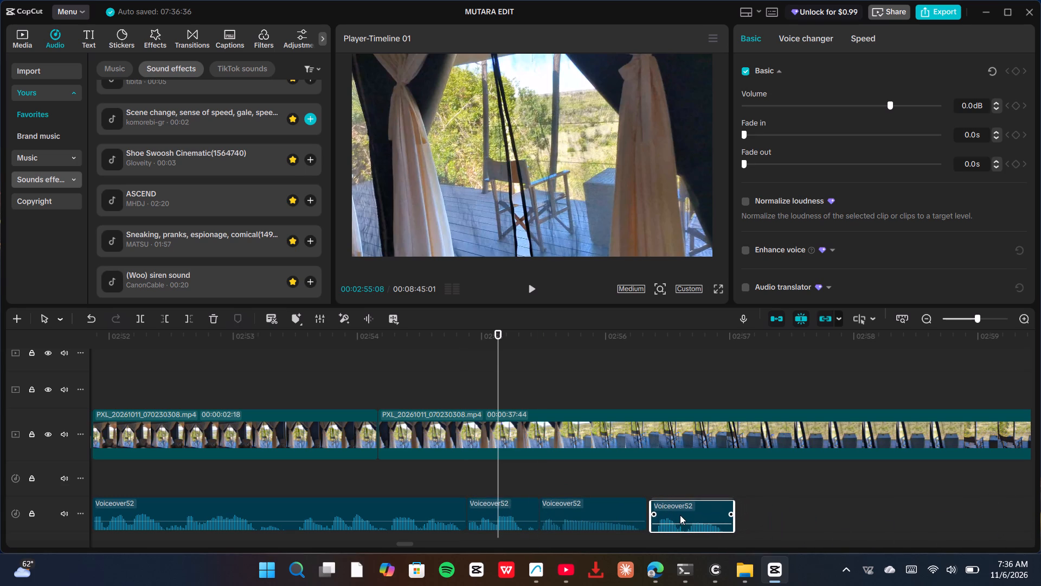
{"action": "left_click_drag", "start_coordinate": [680, 515], "coordinate": [674, 512]}
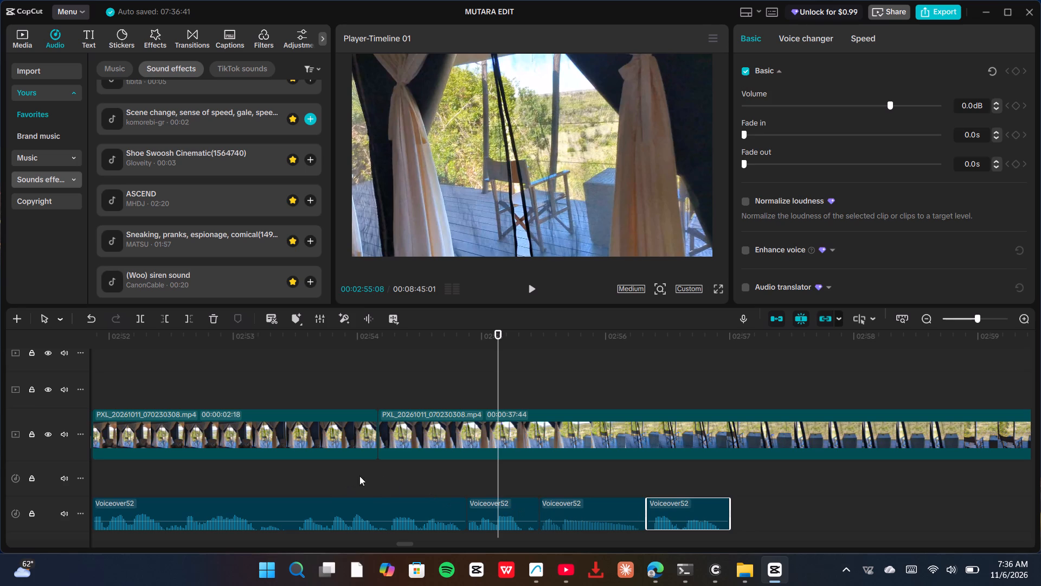
Play back the timeline from just before Voiceover52 starts to check the tightened phrases and the remaining pauses.
{"action": "left_click_drag", "start_coordinate": [380, 476], "coordinate": [290, 469]}
{"action": "left_click_drag", "start_coordinate": [290, 472], "coordinate": [230, 472]}
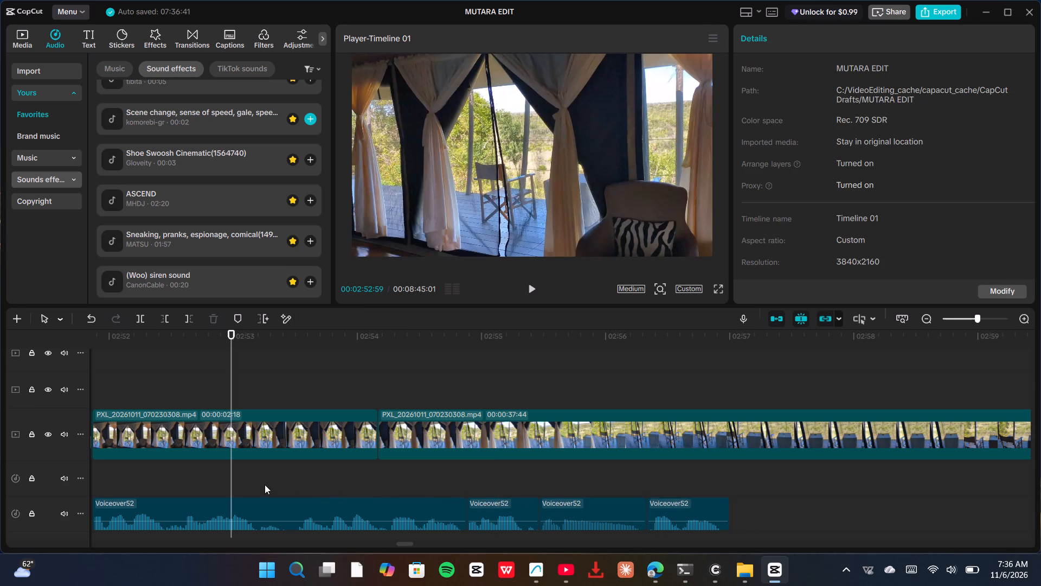
{"action": "left_click_drag", "start_coordinate": [228, 476], "coordinate": [99, 469]}
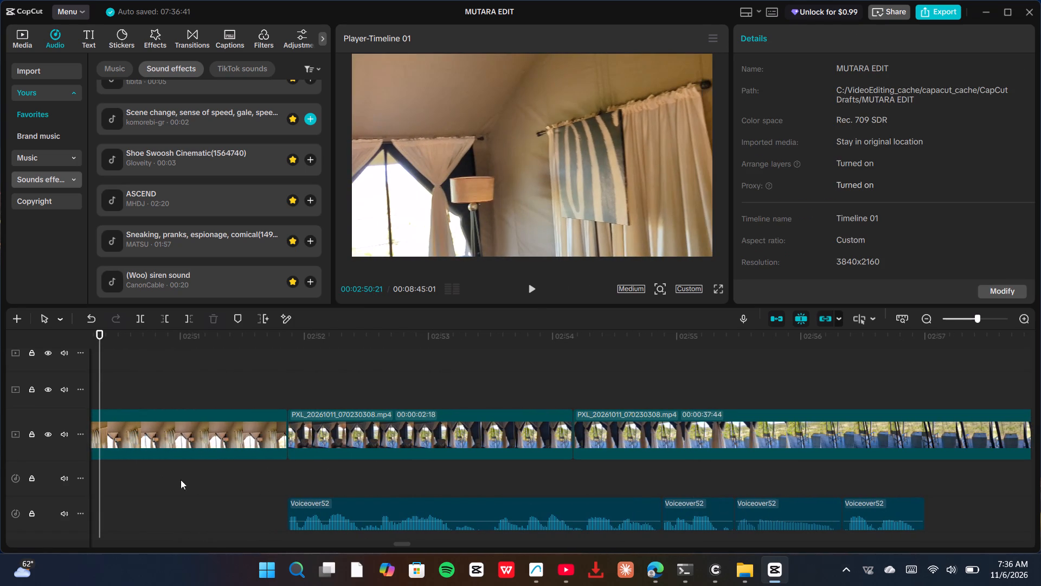
{"action": "left_click", "coordinate": [274, 472]}
{"action": "key", "text": "space"}
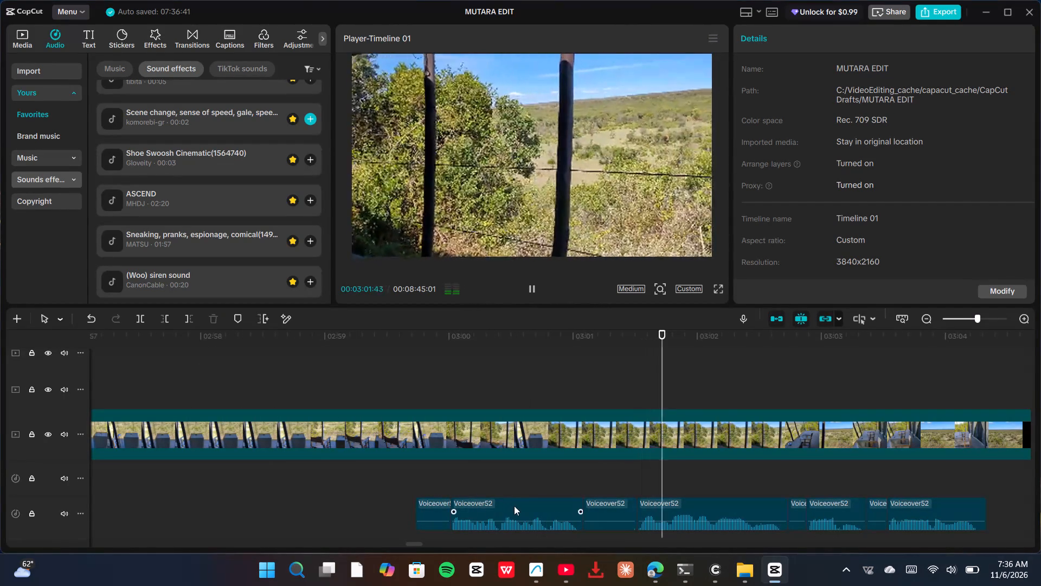
{"action": "key", "text": "space"}
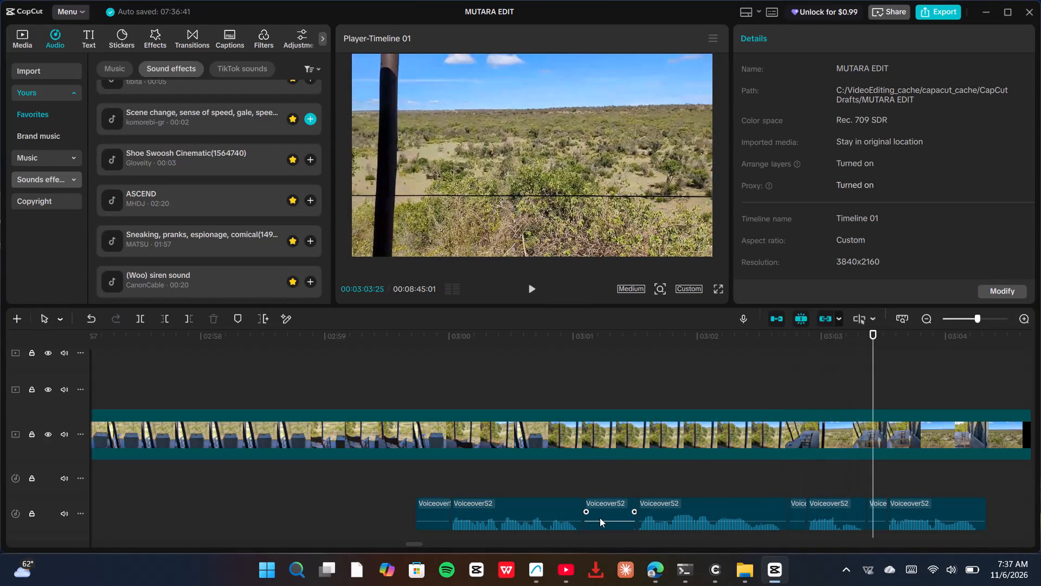
Delete the four pause pieces of Voiceover52 lying between about 02:59:40 and 03:03:30.
{"action": "left_click", "coordinate": [614, 511]}
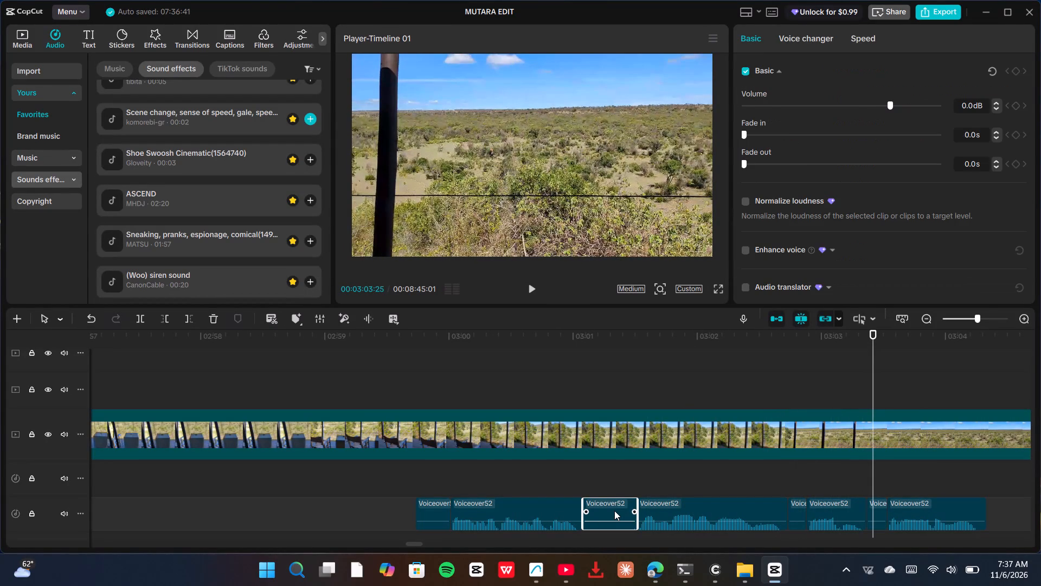
{"action": "key", "text": "Delete"}
{"action": "left_click", "coordinate": [435, 514]}
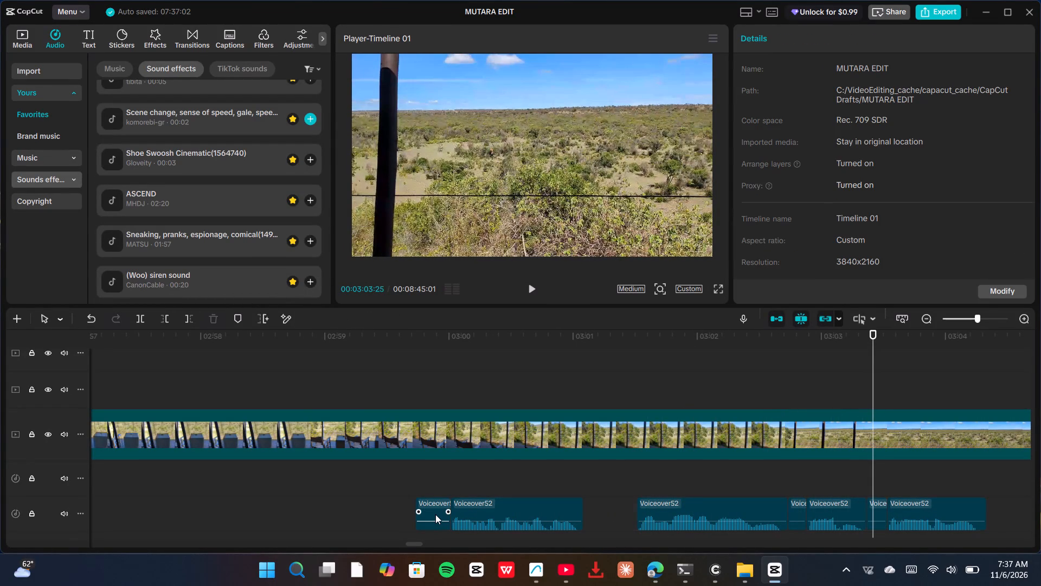
{"action": "key", "text": "Delete"}
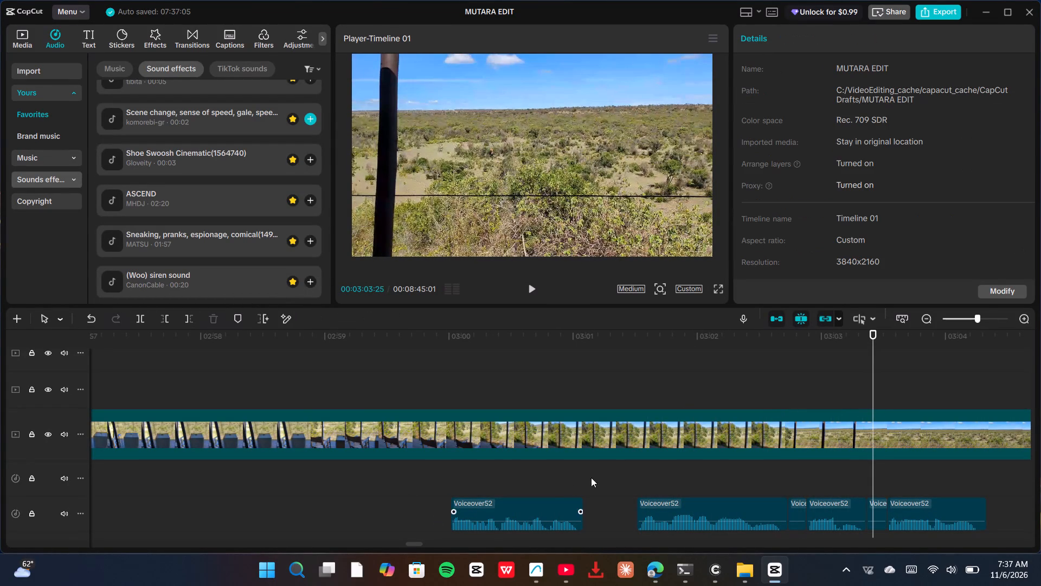
{"action": "left_click", "coordinate": [795, 512]}
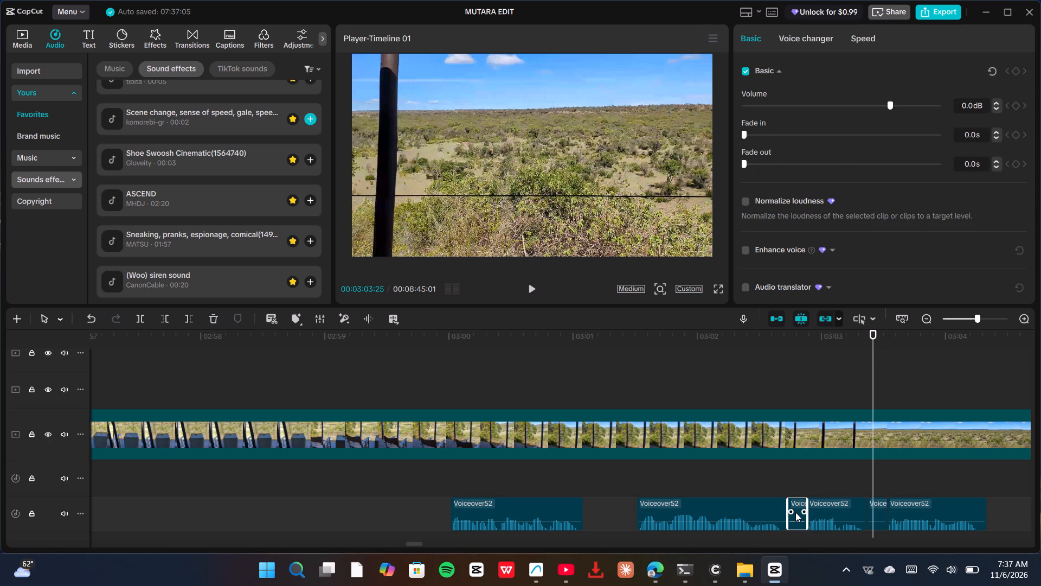
{"action": "key", "text": "Delete"}
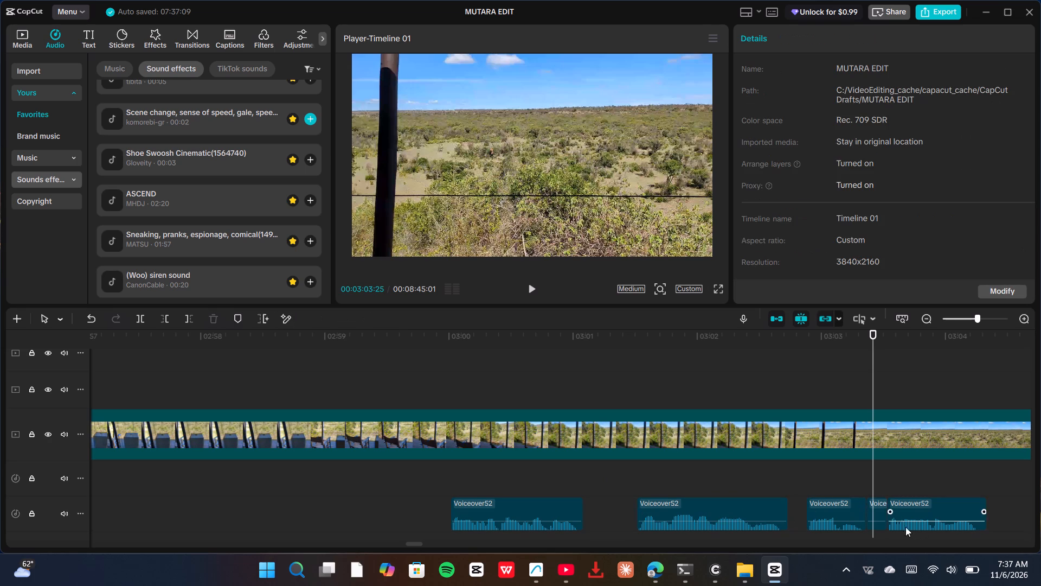
{"action": "left_click", "coordinate": [881, 517]}
{"action": "key", "text": "Delete"}
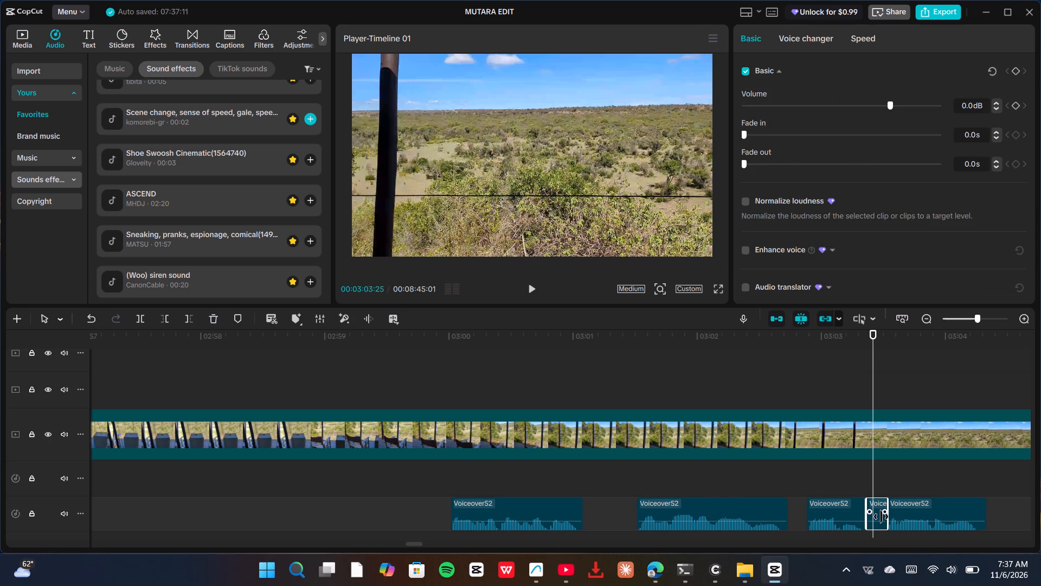
Move the last four Voiceover52 phrases near 03:00 to 03:04 earlier so each butts against the phrase before it.
{"action": "scroll", "coordinate": [625, 577], "scroll_direction": "down", "scroll_amount": 4, "text": "ctrl"}
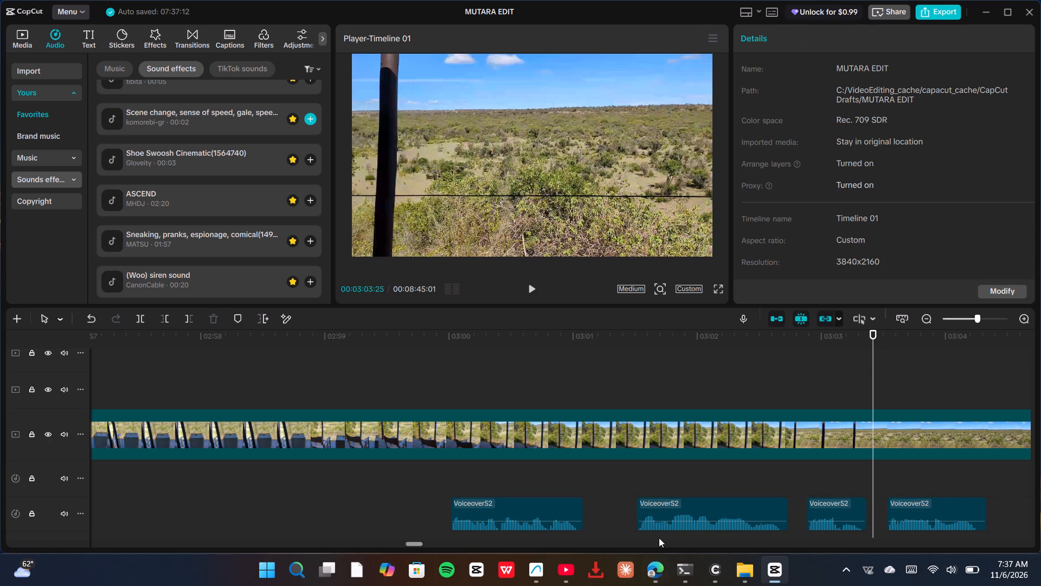
{"action": "scroll", "coordinate": [667, 505], "scroll_direction": "down", "scroll_amount": 7, "text": "ctrl"}
{"action": "left_click_drag", "start_coordinate": [701, 505], "coordinate": [492, 505]}
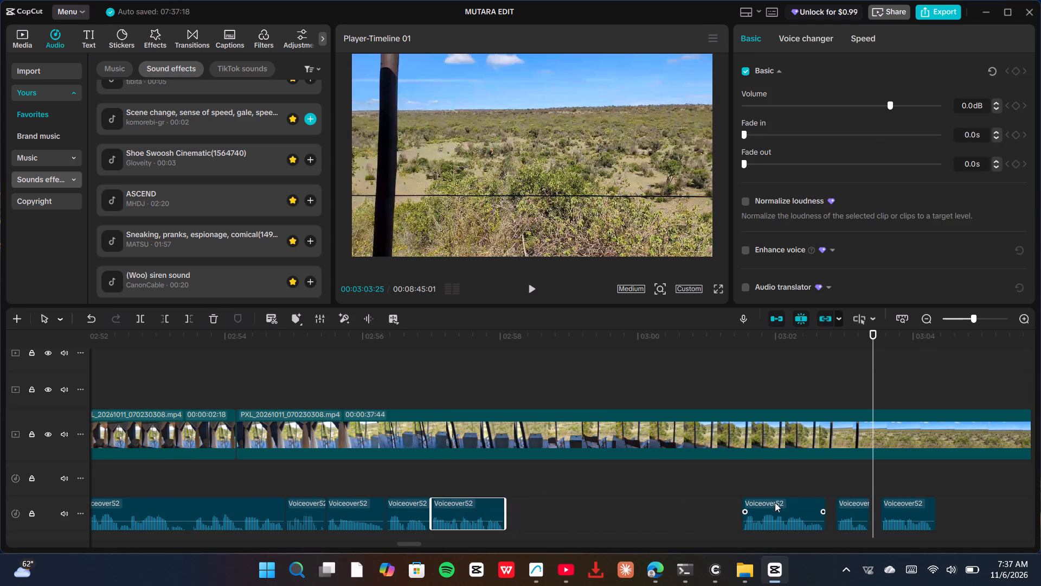
{"action": "left_click_drag", "start_coordinate": [793, 502], "coordinate": [553, 507]}
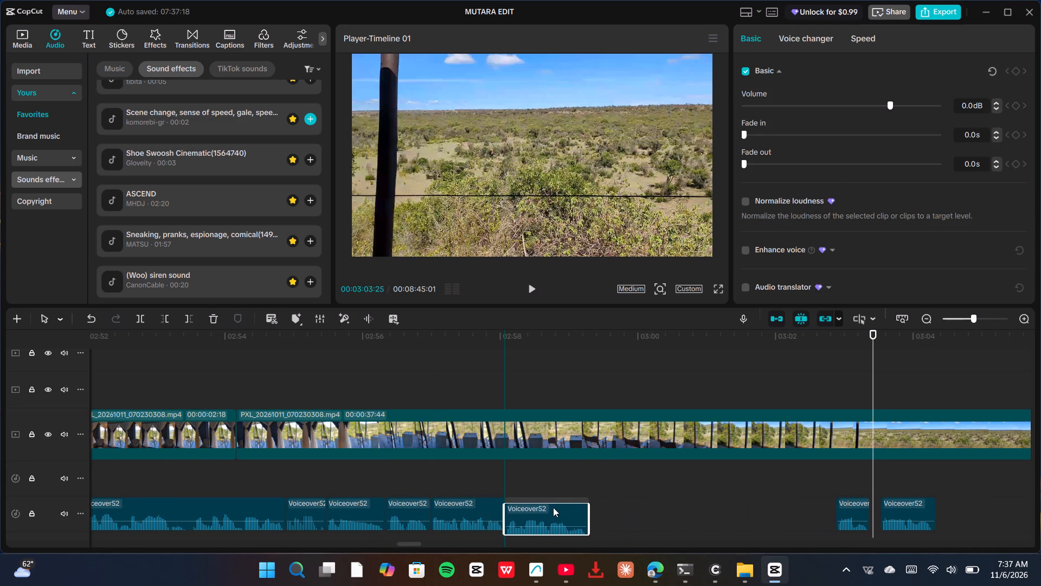
{"action": "left_click_drag", "start_coordinate": [553, 507], "coordinate": [556, 506]}
{"action": "left_click_drag", "start_coordinate": [851, 508], "coordinate": [605, 511]}
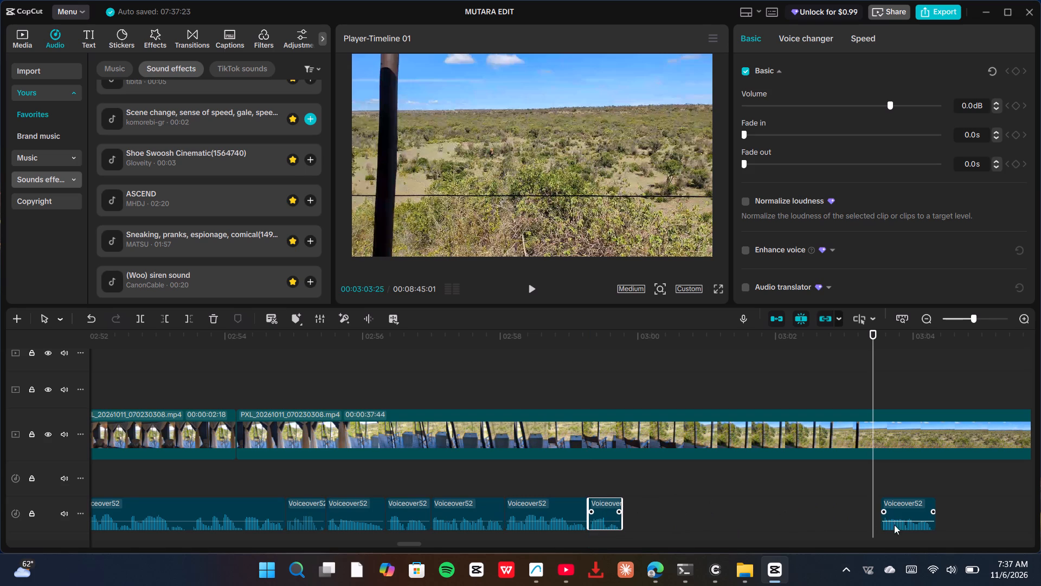
{"action": "left_click_drag", "start_coordinate": [907, 509], "coordinate": [653, 512]}
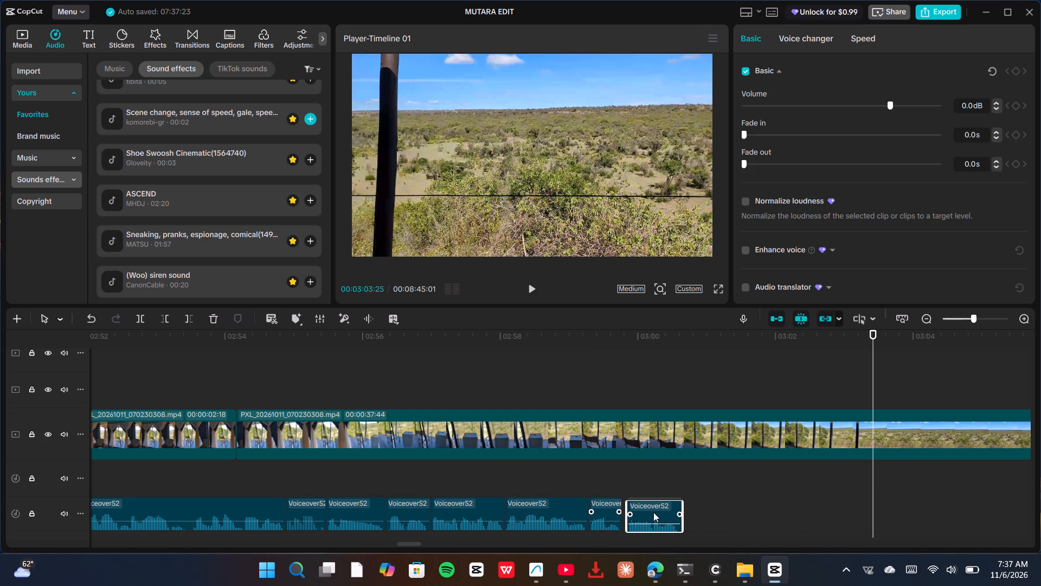
{"action": "left_click_drag", "start_coordinate": [653, 512], "coordinate": [648, 510]}
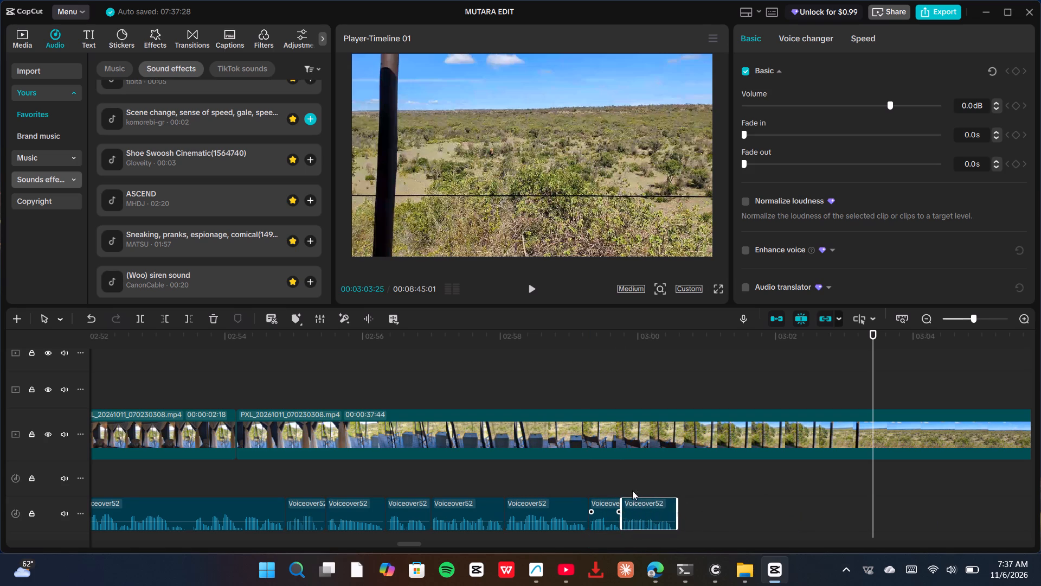
Play back the timeline from about 02:54 to check the joined Voiceover52 phrases over the tent and veranda footage.
{"action": "left_click", "coordinate": [554, 472]}
{"action": "left_click_drag", "start_coordinate": [550, 475], "coordinate": [128, 464]}
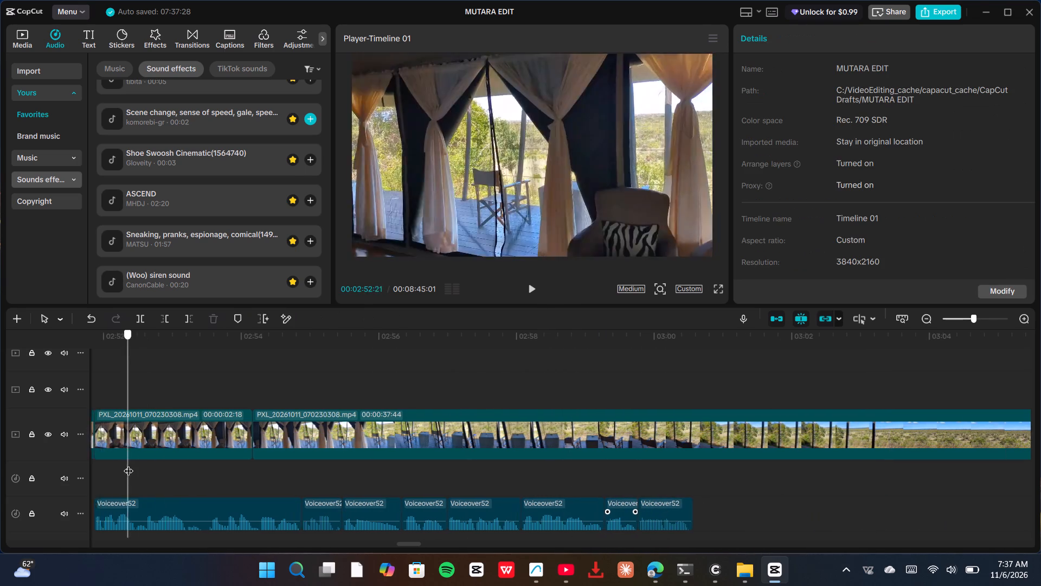
{"action": "left_click_drag", "start_coordinate": [128, 464], "coordinate": [269, 461]}
{"action": "key", "text": "space"}
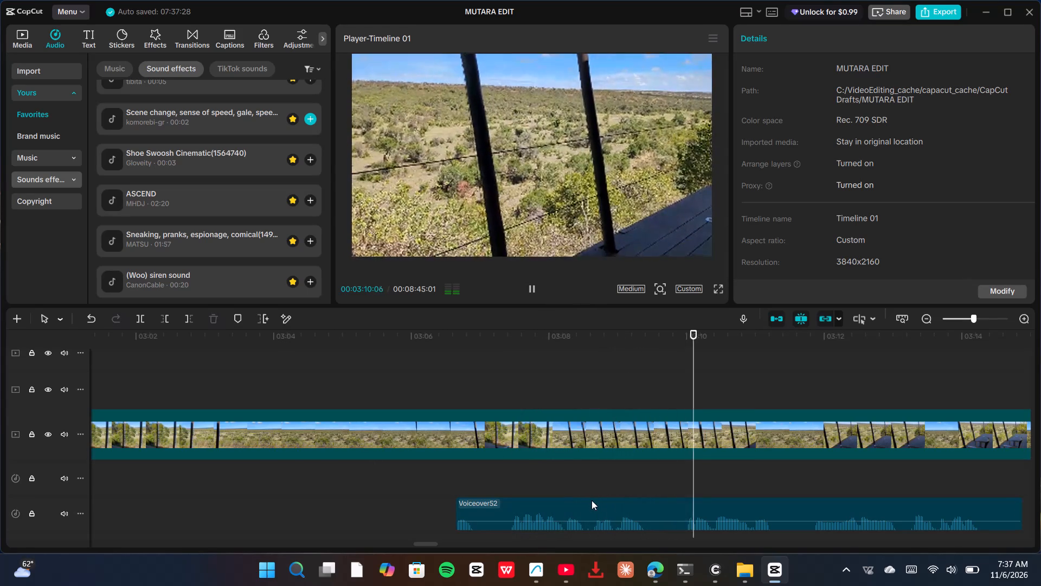
Delete the long leftover Voiceover52 piece lying between about 03:06 and 03:15.
{"action": "left_click", "coordinate": [601, 503]}
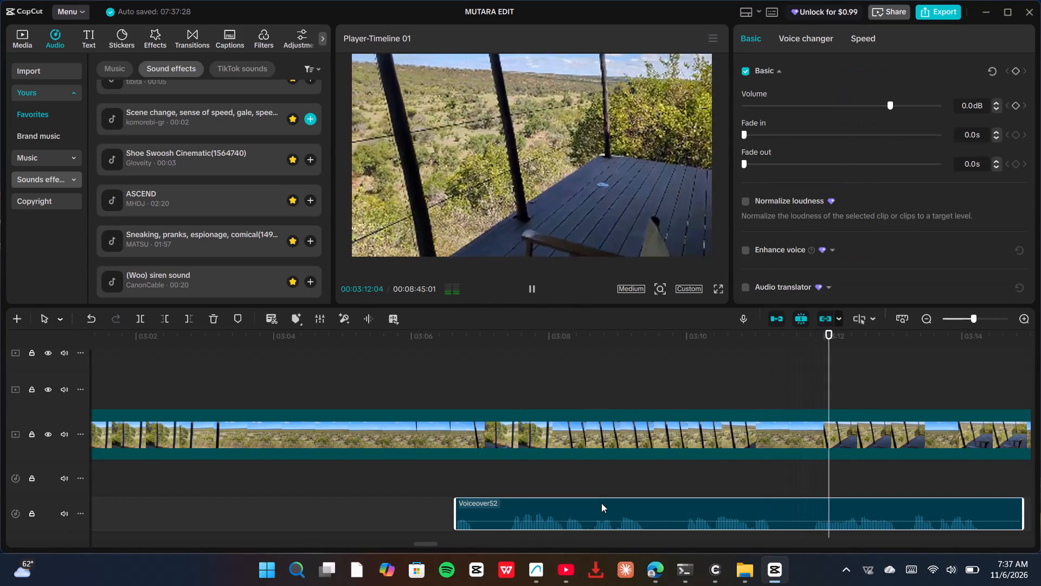
{"action": "key", "text": "Delete"}
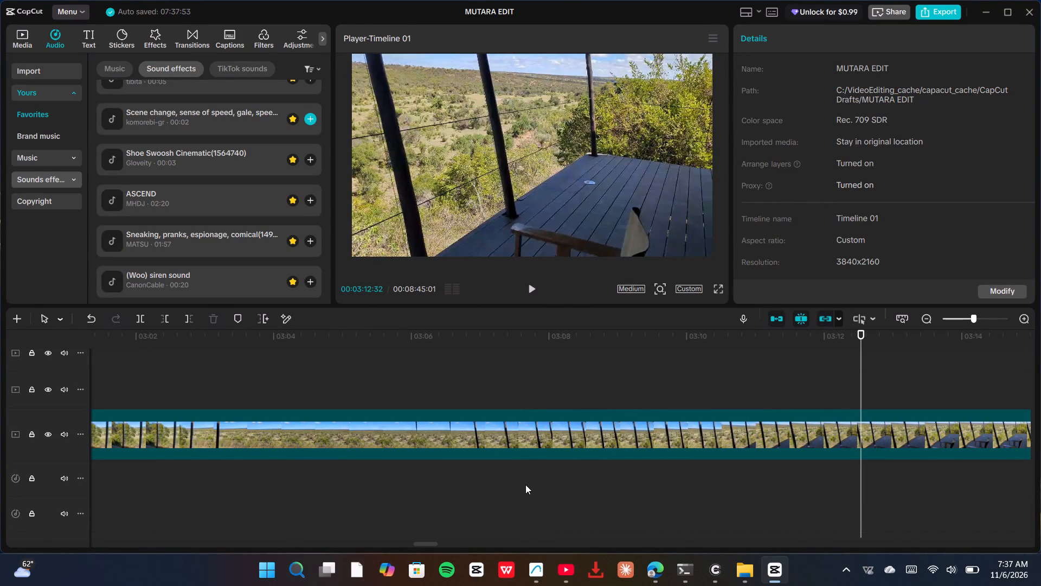
Play back the timeline from about 04:02 to examine the bedroom and massage-area footage together with its music and voiceovers.
{"action": "scroll", "coordinate": [525, 485], "scroll_direction": "down", "scroll_amount": 20, "text": "ctrl"}
{"action": "scroll", "coordinate": [525, 485], "scroll_direction": "down", "scroll_amount": 2, "text": "ctrl"}
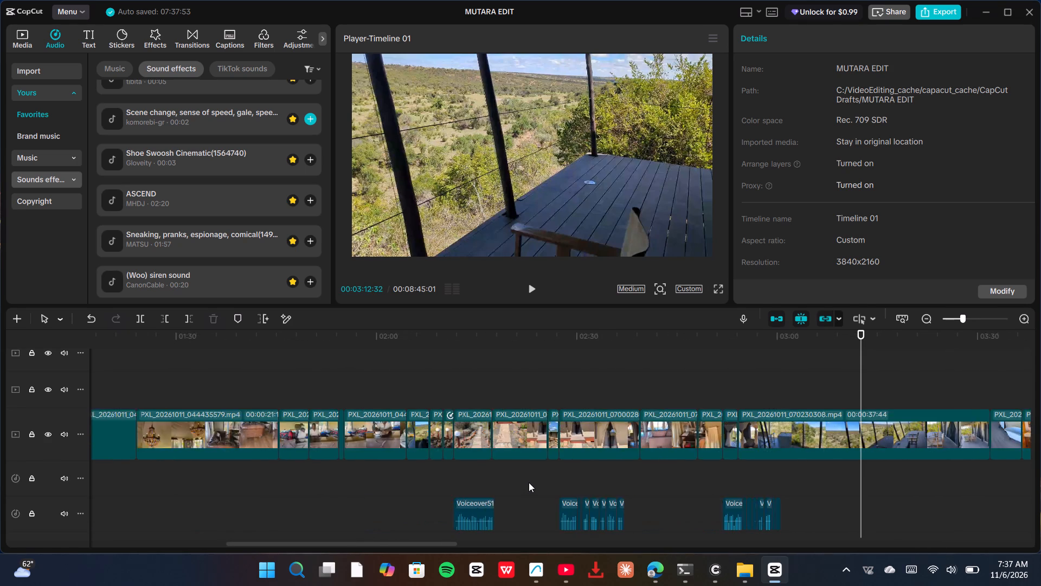
{"action": "scroll", "coordinate": [529, 482], "scroll_direction": "down", "scroll_amount": 2, "text": "ctrl"}
{"action": "scroll", "coordinate": [678, 476], "scroll_direction": "down", "scroll_amount": 2, "text": "ctrl"}
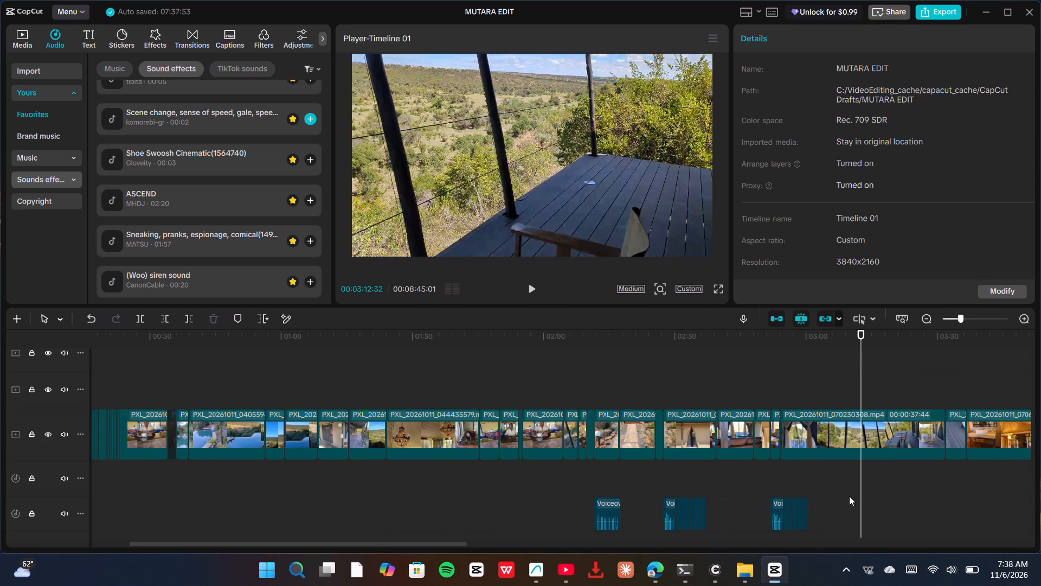
{"action": "scroll", "coordinate": [665, 479], "scroll_direction": "down", "scroll_amount": 7, "text": "ctrl"}
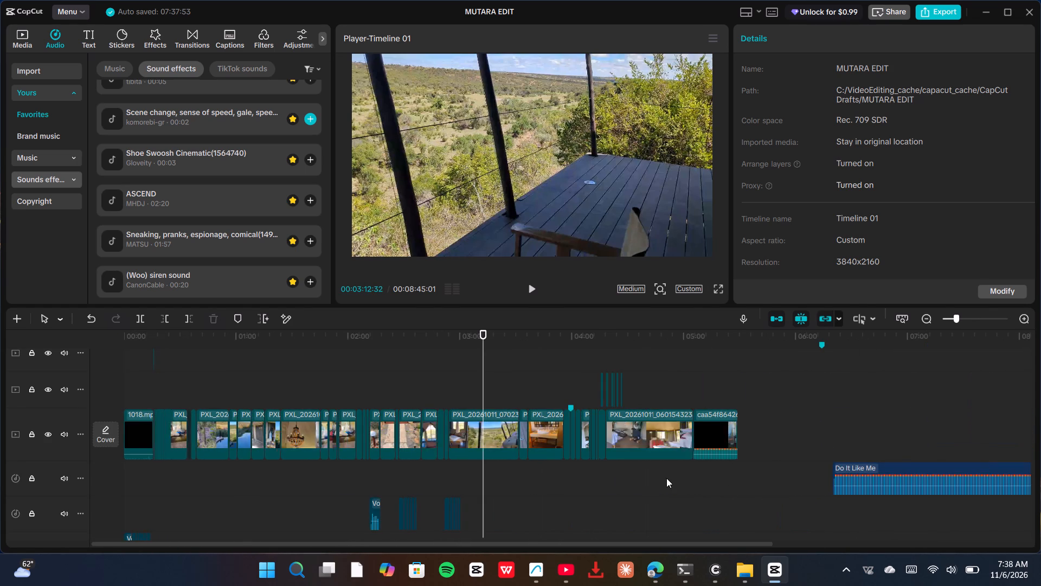
{"action": "middle_click_drag", "start_coordinate": [582, 477], "coordinate": [589, 416]}
{"action": "scroll", "coordinate": [561, 491], "scroll_direction": "down", "scroll_amount": 3, "text": "ctrl"}
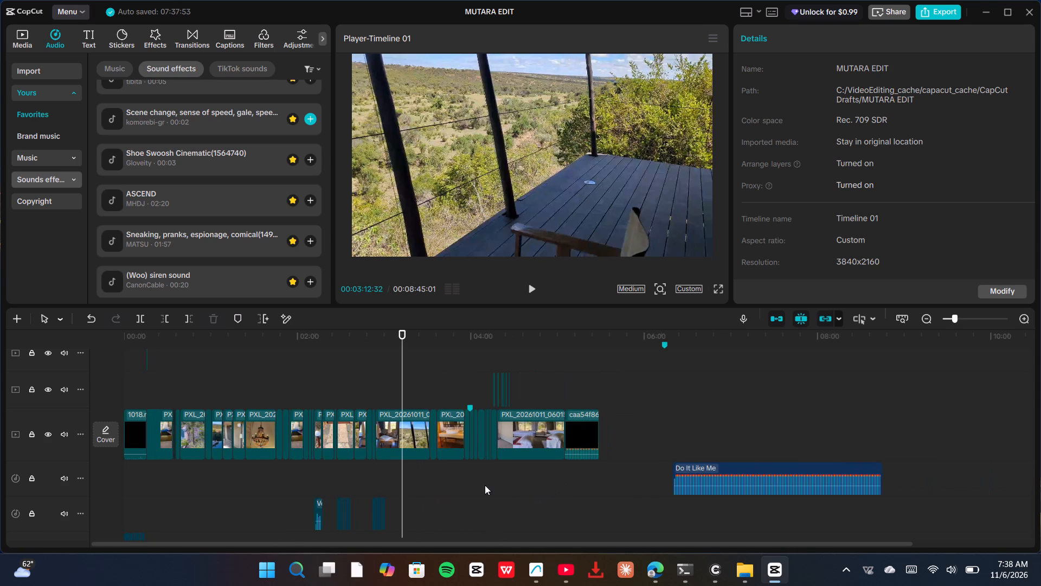
{"action": "left_click", "coordinate": [470, 487]}
{"action": "left_click", "coordinate": [464, 487]}
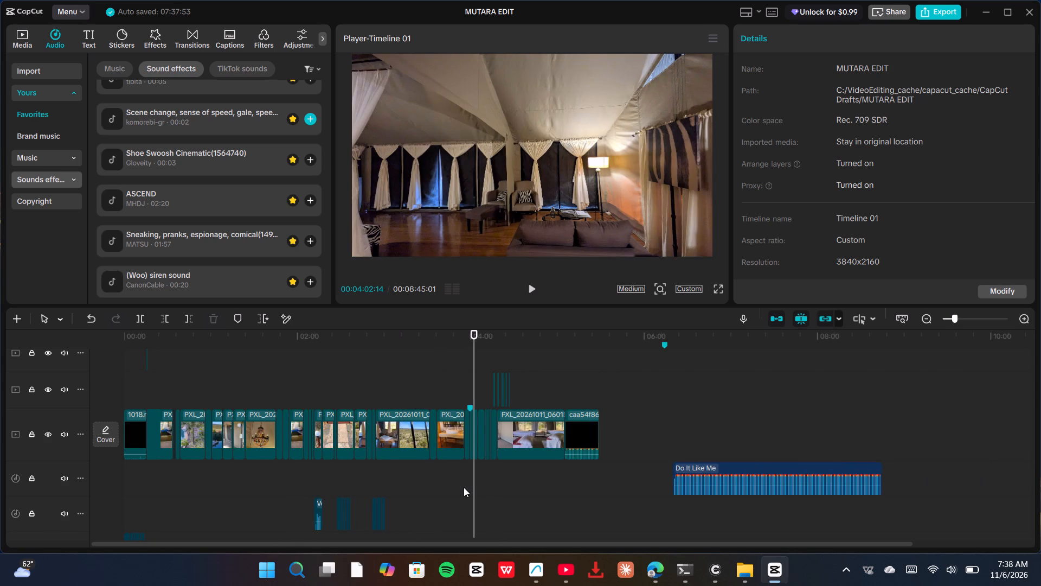
{"action": "key", "text": "space"}
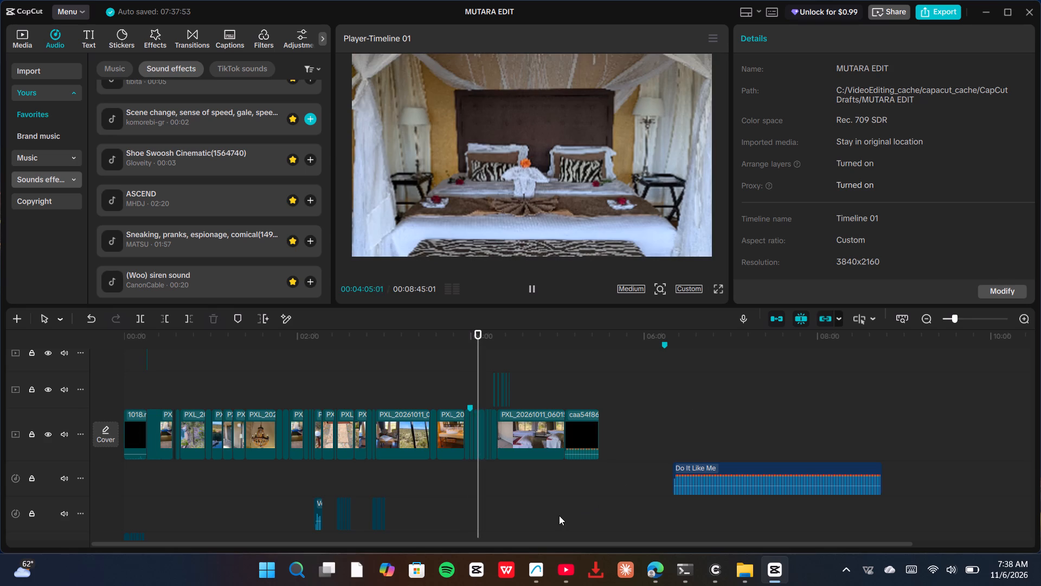
{"action": "scroll", "coordinate": [559, 515], "scroll_direction": "down", "scroll_amount": 5}
{"action": "scroll", "coordinate": [567, 493], "scroll_direction": "up", "scroll_amount": 3}
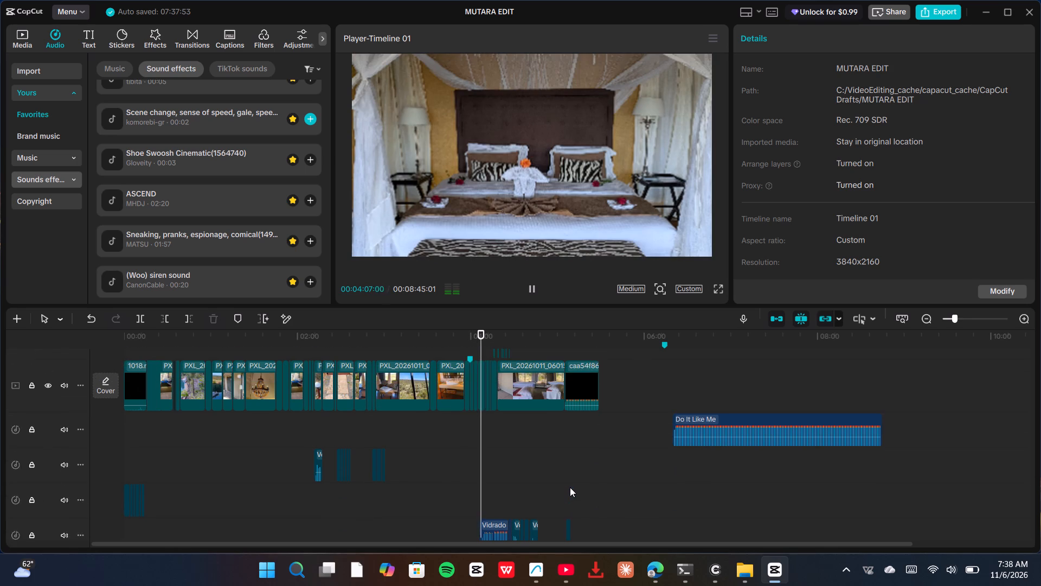
{"action": "scroll", "coordinate": [570, 487], "scroll_direction": "up", "scroll_amount": 1}
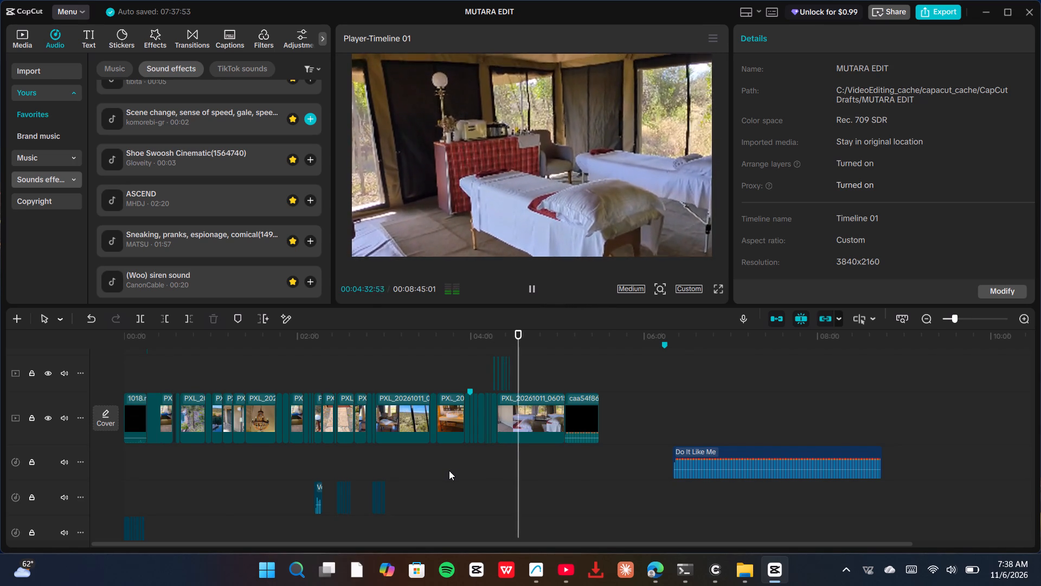
{"action": "scroll", "coordinate": [449, 470], "scroll_direction": "up", "scroll_amount": 11, "text": "ctrl"}
{"action": "scroll", "coordinate": [449, 470], "scroll_direction": "down", "scroll_amount": 2}
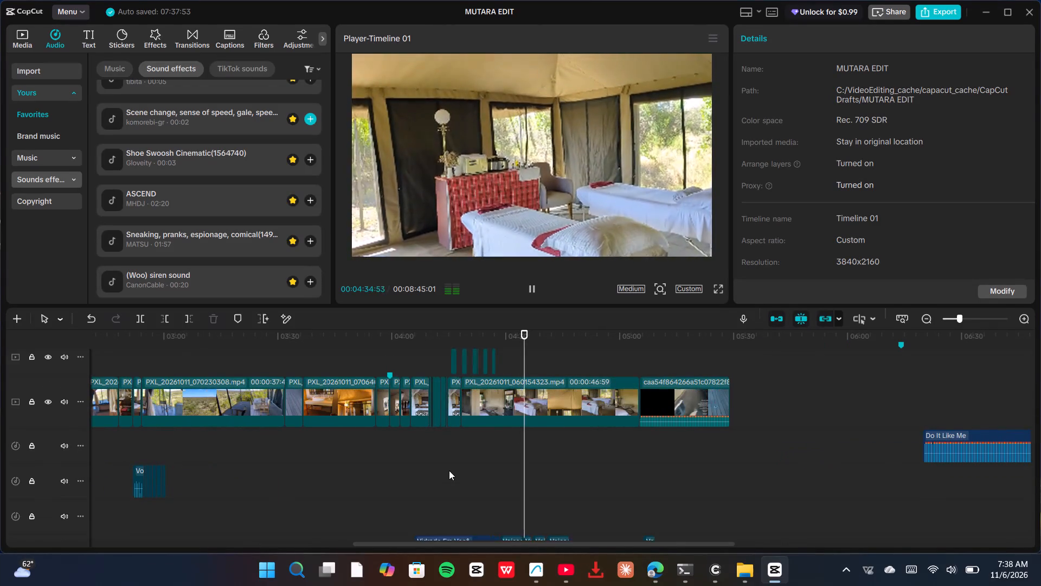
{"action": "scroll", "coordinate": [449, 470], "scroll_direction": "down", "scroll_amount": 2}
{"action": "scroll", "coordinate": [449, 470], "scroll_direction": "up", "scroll_amount": 3}
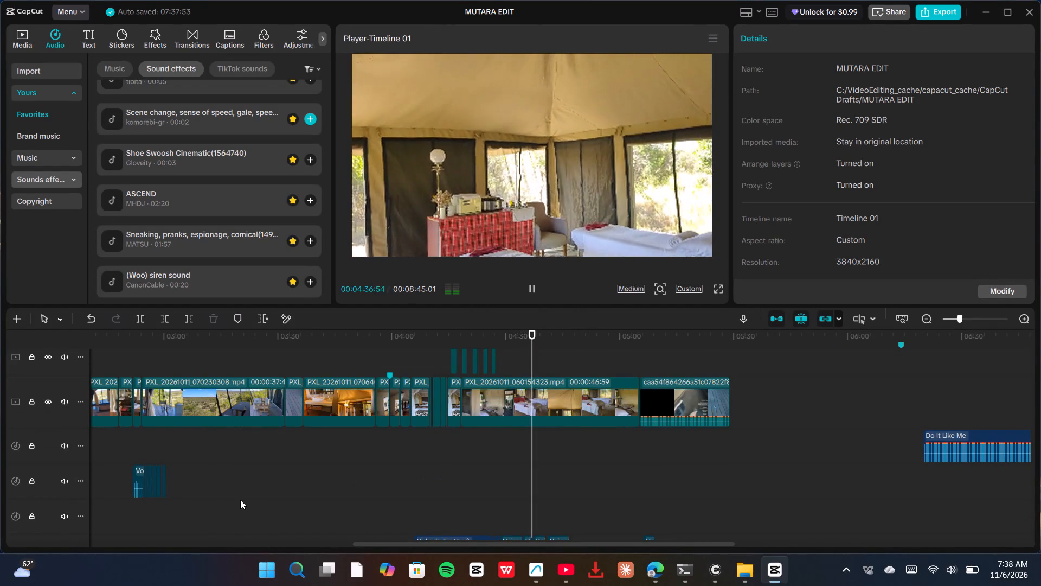
{"action": "scroll", "coordinate": [240, 485], "scroll_direction": "down", "scroll_amount": 3}
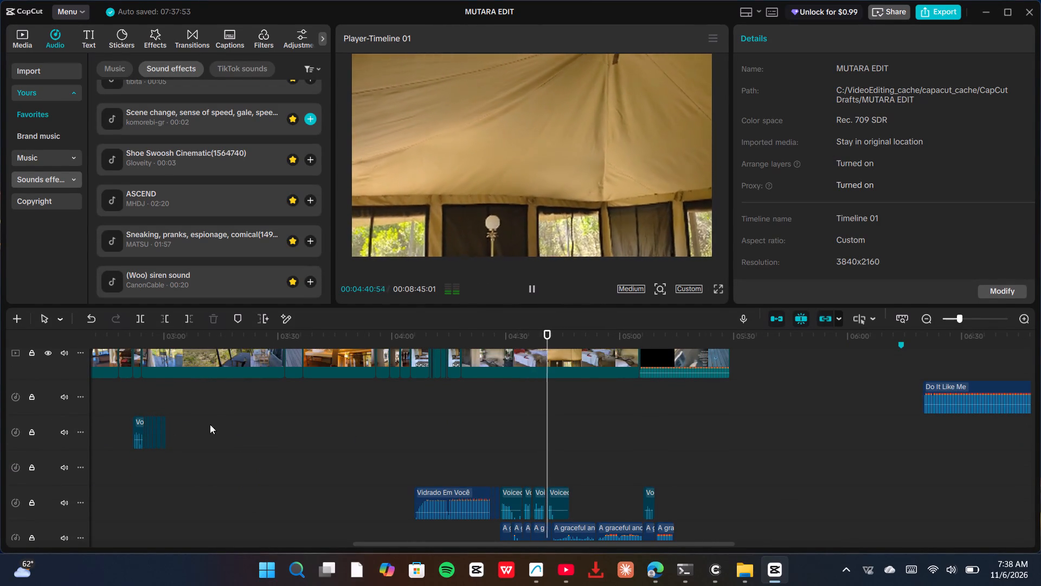
{"action": "scroll", "coordinate": [230, 421], "scroll_direction": "up", "scroll_amount": 3}
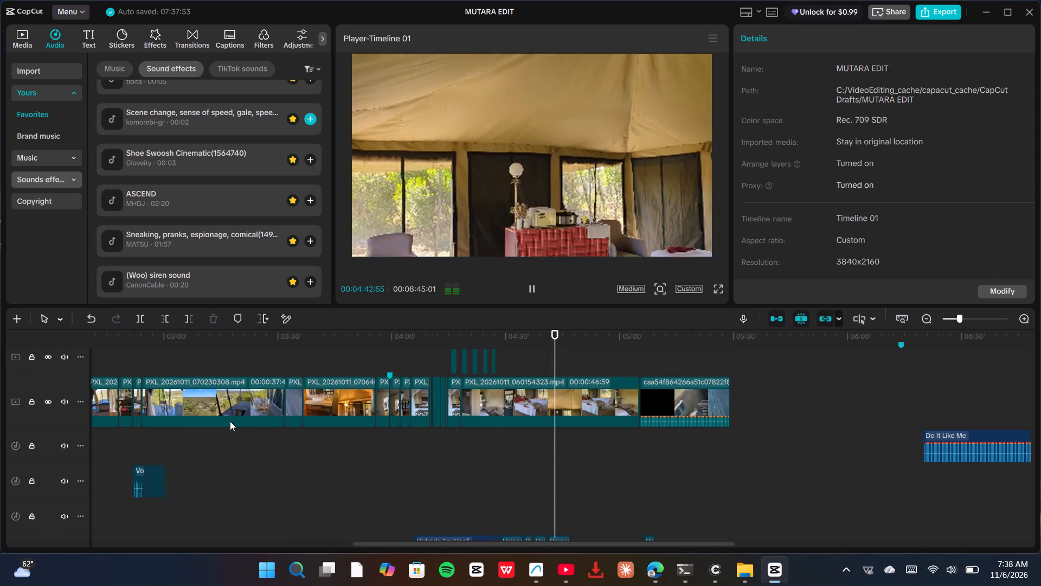
{"action": "scroll", "coordinate": [230, 421], "scroll_direction": "down", "scroll_amount": 8, "text": "ctrl"}
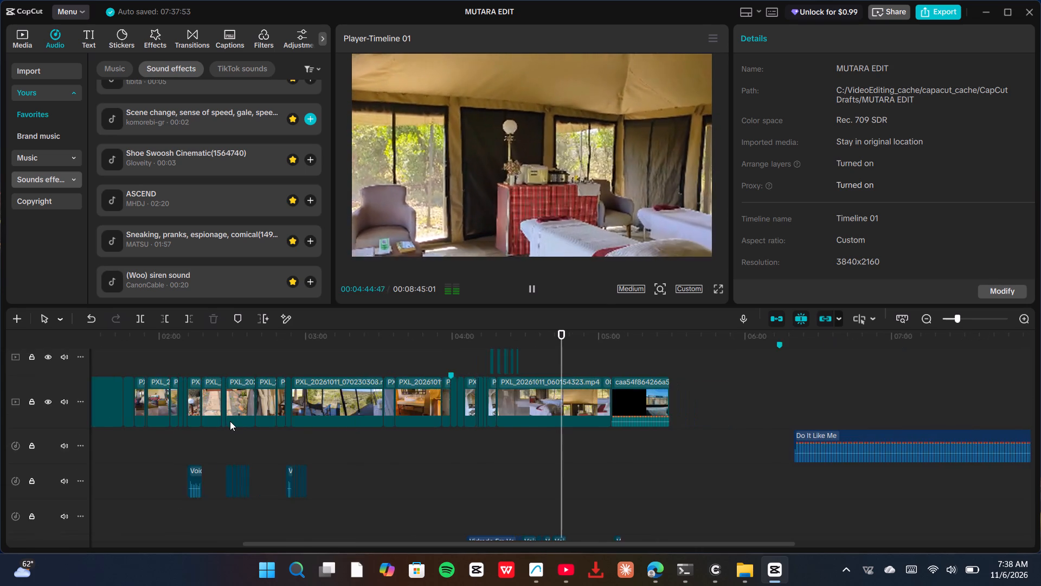
{"action": "scroll", "coordinate": [230, 421], "scroll_direction": "down", "scroll_amount": 4, "text": "ctrl"}
{"action": "scroll", "coordinate": [230, 422], "scroll_direction": "down", "scroll_amount": 7}
{"action": "scroll", "coordinate": [232, 428], "scroll_direction": "up", "scroll_amount": 5}
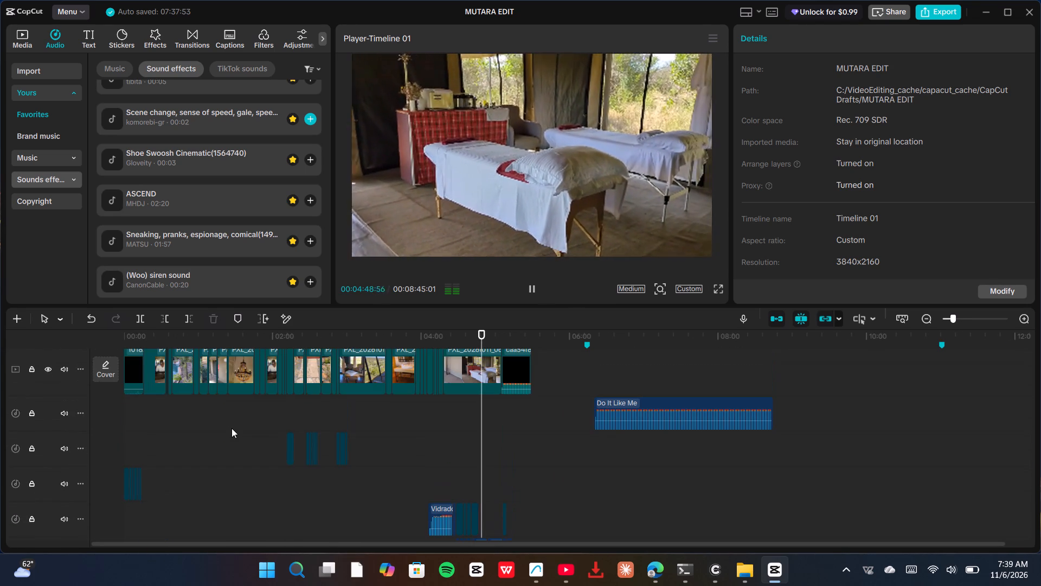
{"action": "scroll", "coordinate": [457, 419], "scroll_direction": "up", "scroll_amount": 16, "text": "ctrl"}
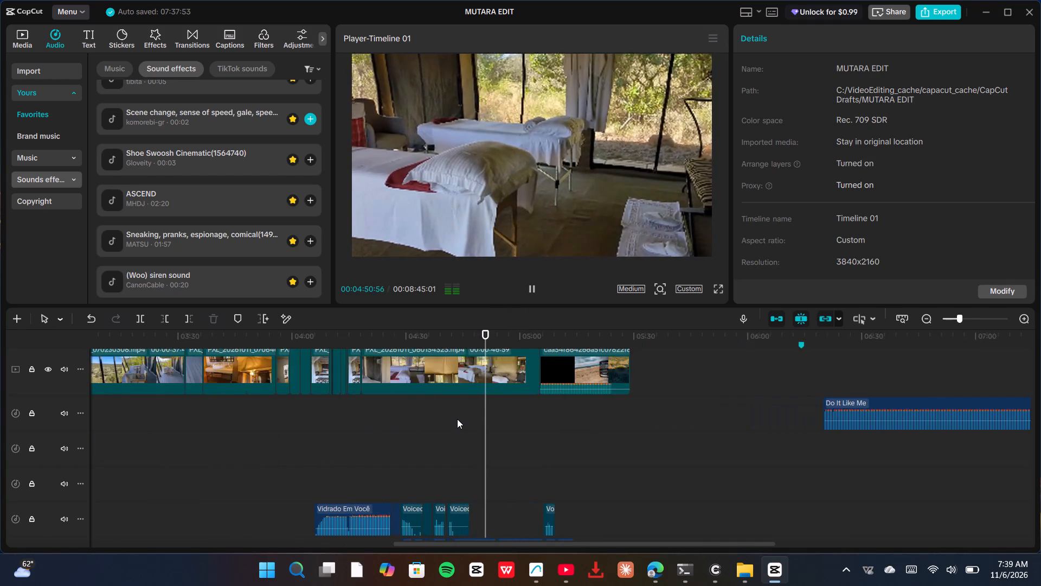
{"action": "scroll", "coordinate": [457, 419], "scroll_direction": "up", "scroll_amount": 2, "text": "ctrl"}
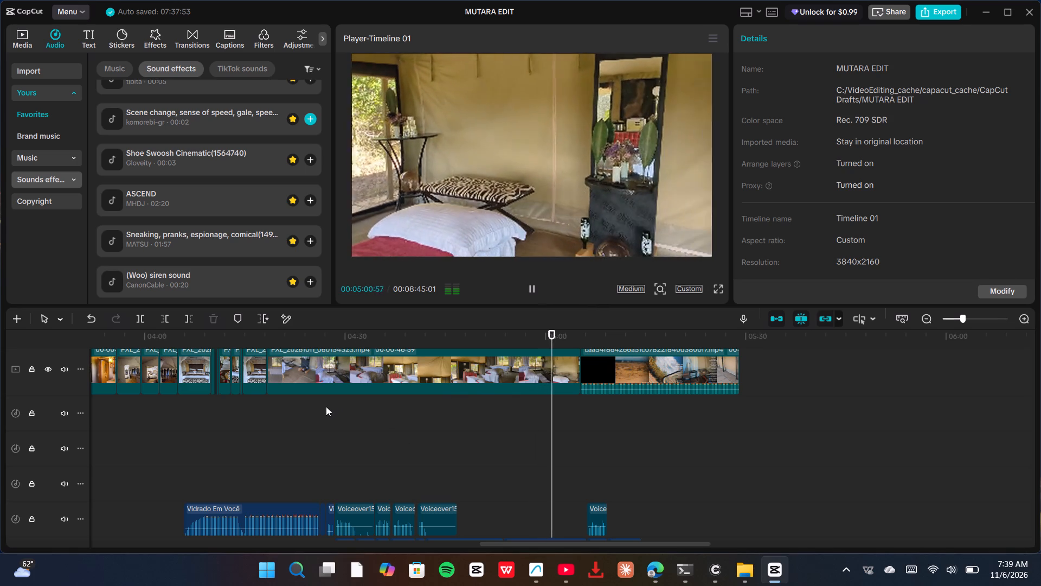
{"action": "scroll", "coordinate": [326, 407], "scroll_direction": "up", "scroll_amount": 4}
{"action": "scroll", "coordinate": [326, 407], "scroll_direction": "down", "scroll_amount": 8, "text": "ctrl"}
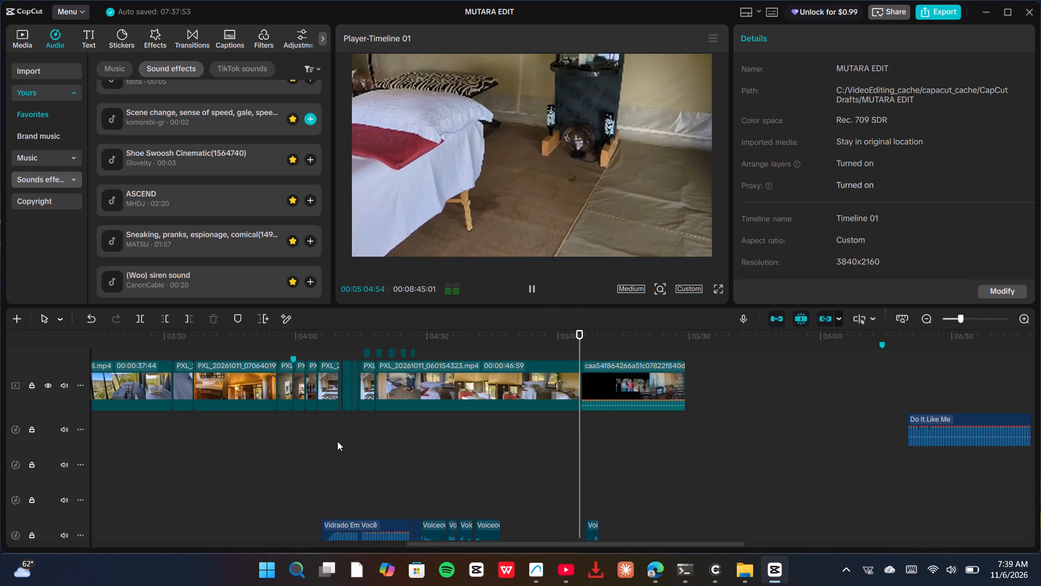
Replay the towel-swan bedroom shots around 04:12, stepping back frame by frame, and check the run into the massage-area clip.
{"action": "left_click", "coordinate": [337, 441]}
{"action": "key", "text": "space"}
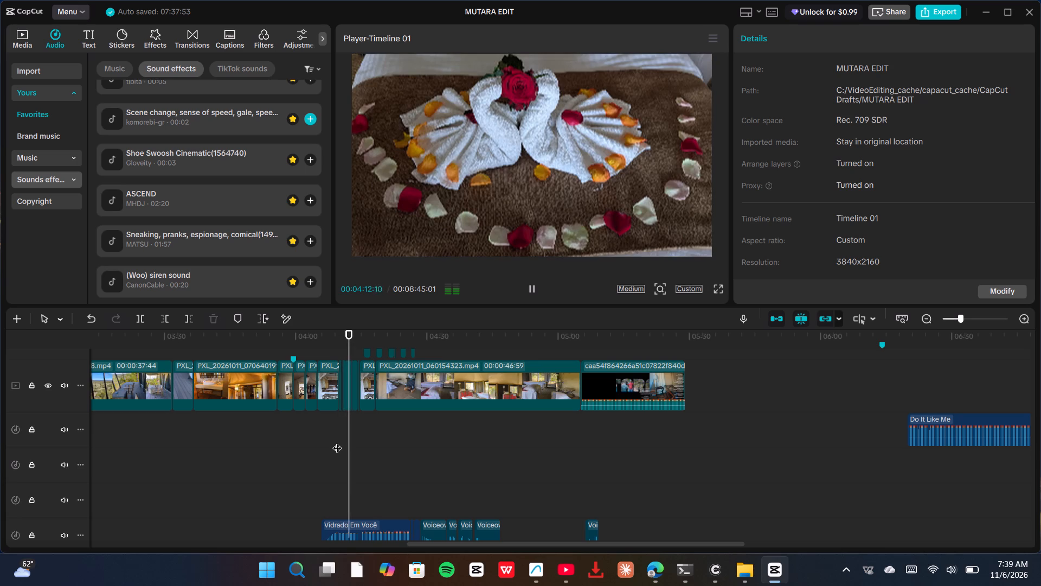
{"action": "key", "text": "space"}
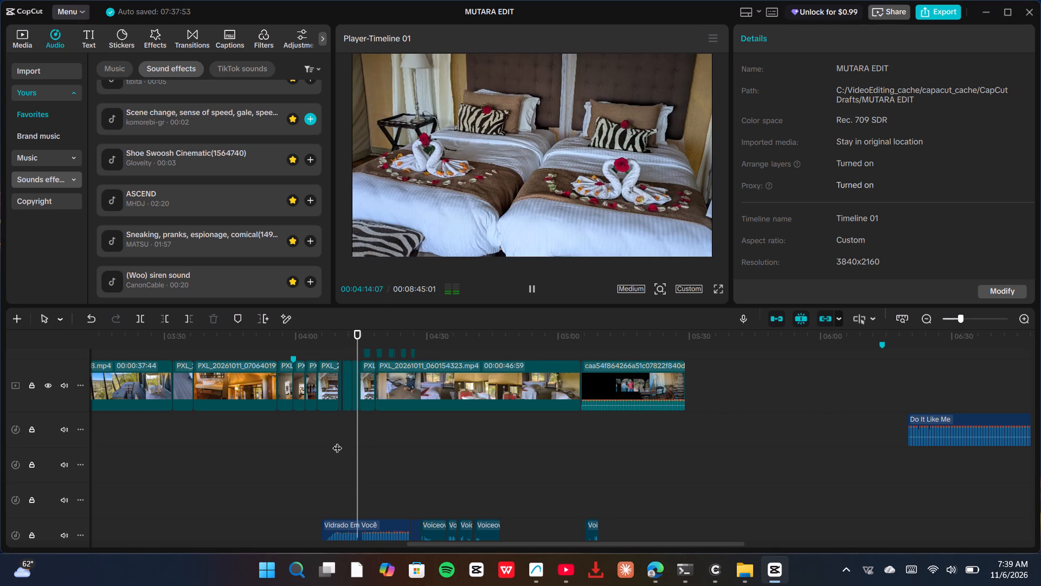
{"action": "key", "text": "Left"}
{"action": "key", "text": "Left"}
{"action": "key", "text": "Left"}
{"action": "key", "text": "Left"}
{"action": "key", "text": "Left"}
{"action": "key", "text": "Left"}
{"action": "key", "text": "Left"}
{"action": "key", "text": "Left"}
{"action": "key", "text": "Left"}
{"action": "key", "text": "Left"}
{"action": "key", "text": "Left"}
{"action": "key", "text": "Left"}
{"action": "key", "text": "Left"}
{"action": "key", "text": "Left"}
{"action": "key", "text": "Left"}
{"action": "key", "text": "Left"}
{"action": "key", "text": "Left"}
{"action": "key", "text": "Left"}
{"action": "key", "text": "Left"}
{"action": "key", "text": "Left"}
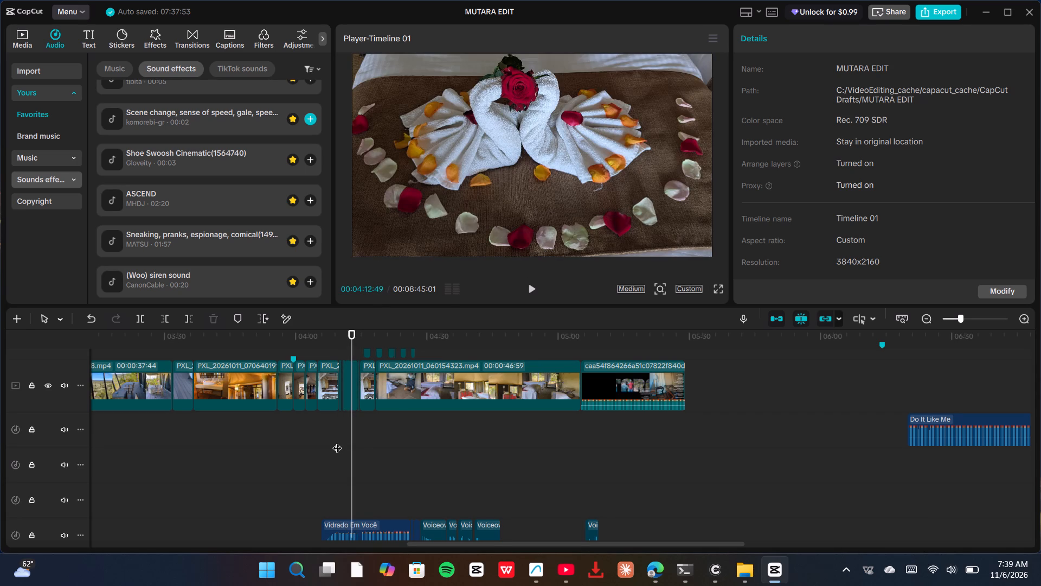
{"action": "key", "text": "space"}
{"action": "key", "text": "space"}
{"action": "key", "text": "space"}
{"action": "key", "text": "space"}
{"action": "key", "text": "space"}
{"action": "key", "text": "space"}
{"action": "key", "text": "space"}
{"action": "key", "text": "space"}
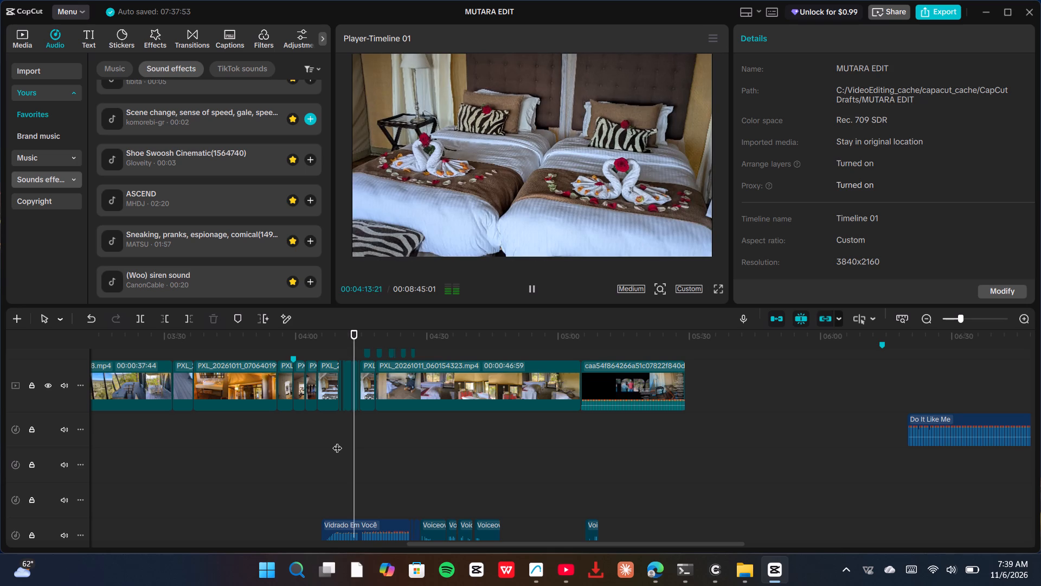
{"action": "key", "text": "space"}
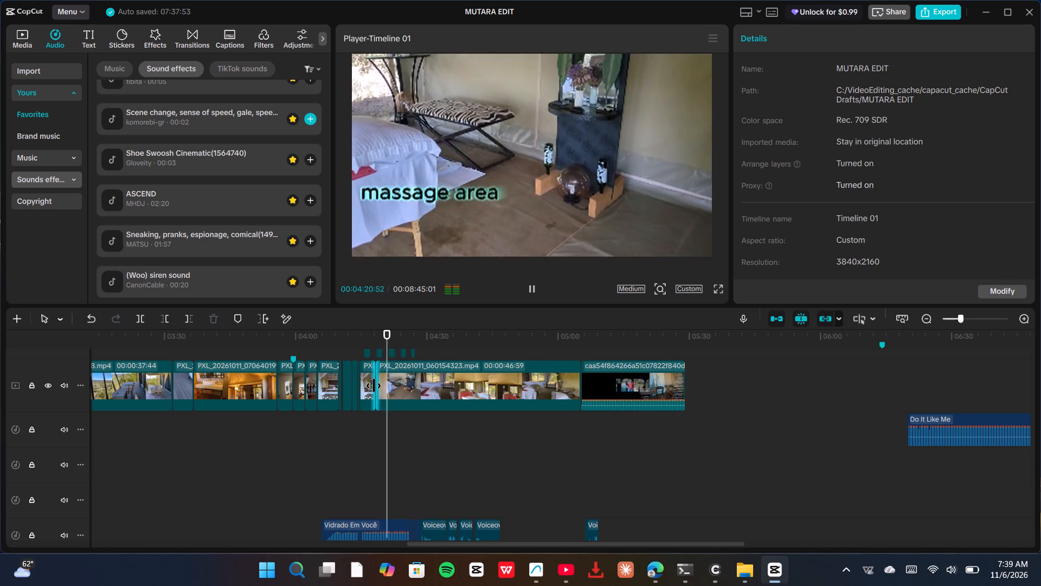
Roll the cut between the bedroom clip and PXL_20261011_060154323.mp4 later, to near the end of the Vidrado Em Você music.
{"action": "left_click_drag", "start_coordinate": [375, 385], "coordinate": [390, 383]}
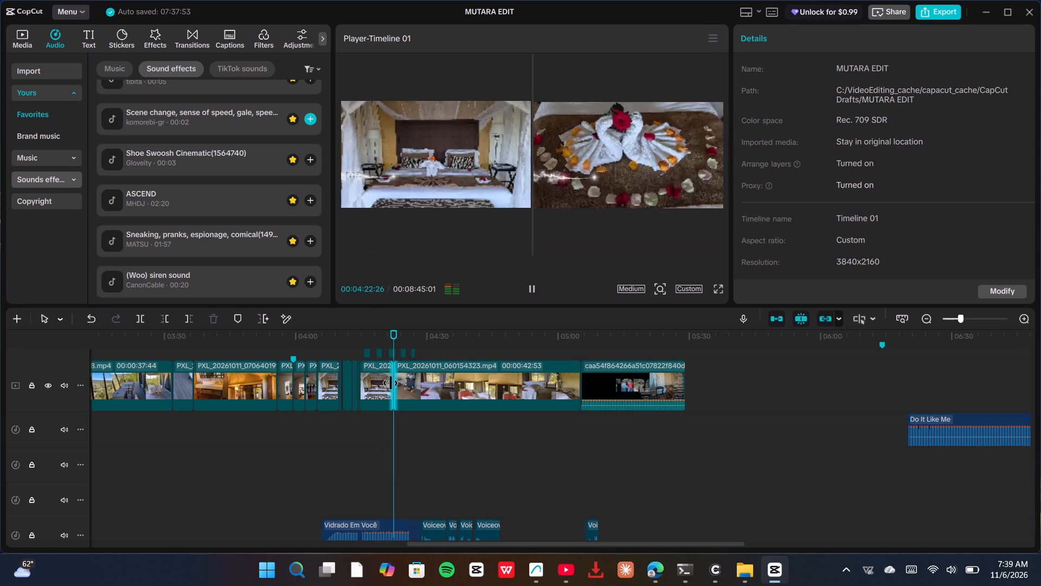
{"action": "left_click_drag", "start_coordinate": [390, 383], "coordinate": [414, 380]}
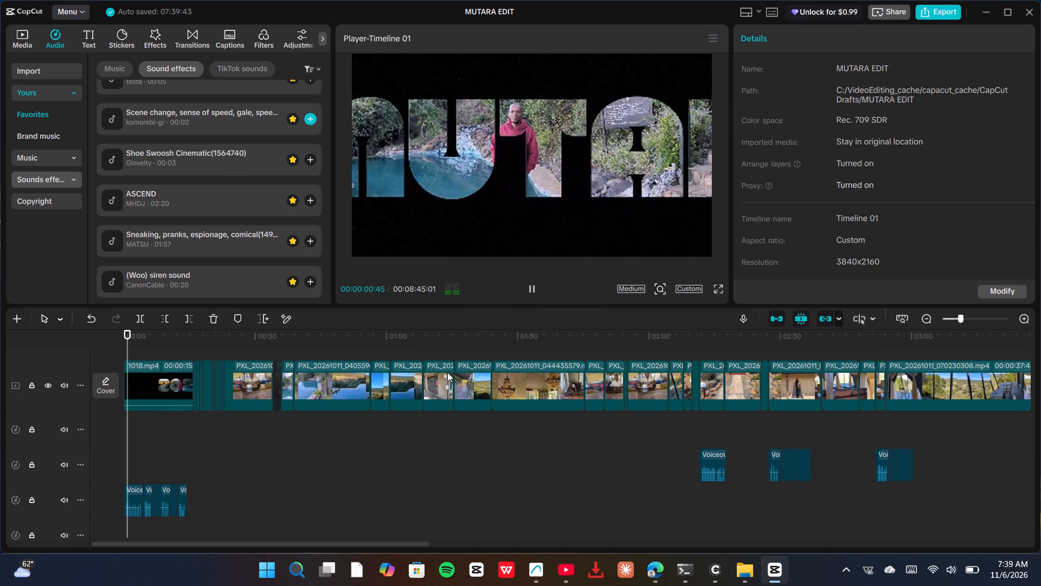
Play back the timeline from about 04:05 through the bedroom and massage-area footage into the opening of THE LAST SCENE clip.
{"action": "left_click_drag", "start_coordinate": [135, 436], "coordinate": [385, 444]}
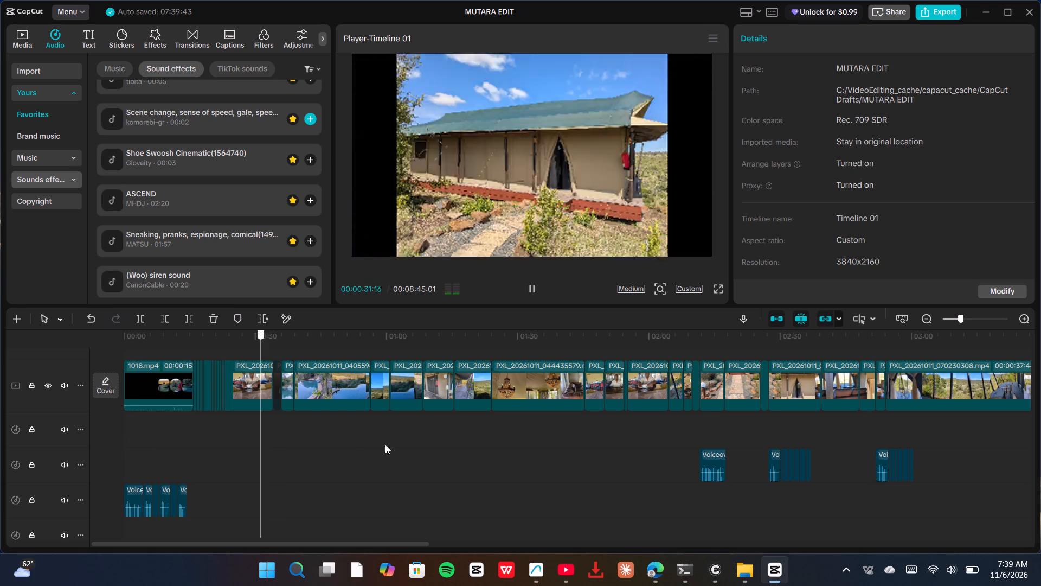
{"action": "left_click_drag", "start_coordinate": [385, 444], "coordinate": [1023, 450]}
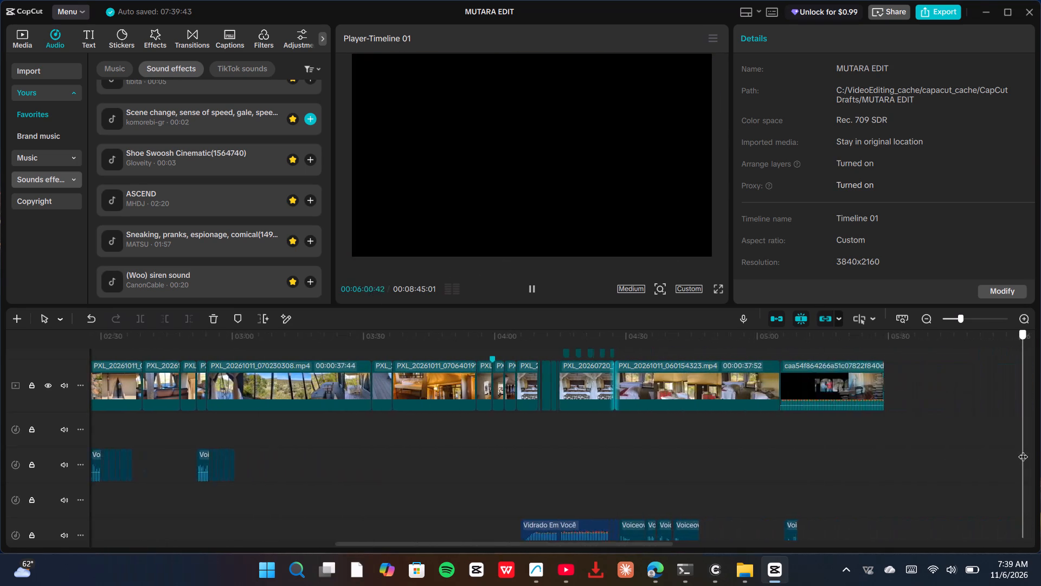
{"action": "left_click_drag", "start_coordinate": [1023, 450], "coordinate": [198, 425]}
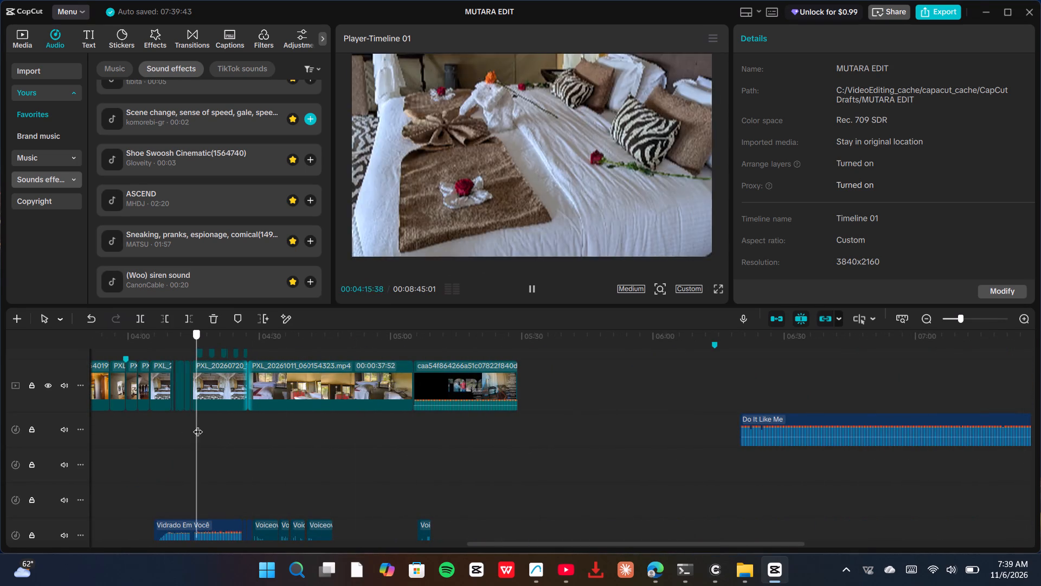
{"action": "left_click_drag", "start_coordinate": [198, 425], "coordinate": [149, 426]}
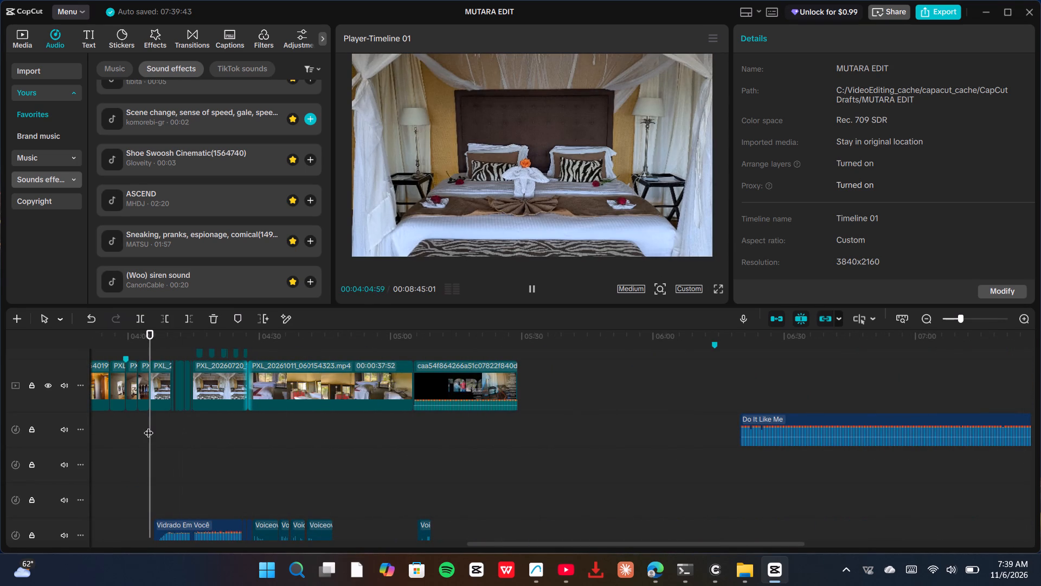
{"action": "key", "text": "space"}
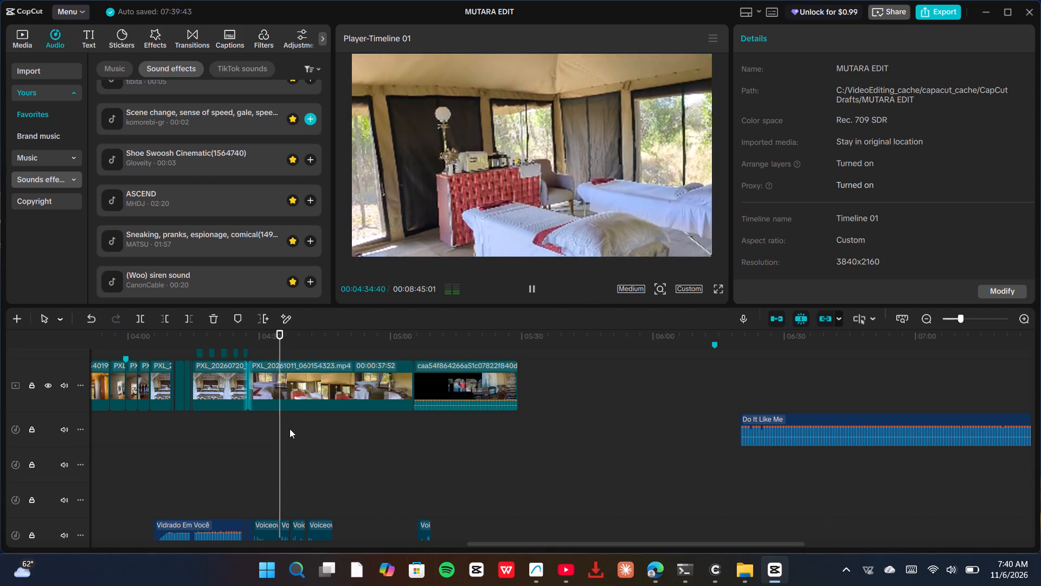
{"action": "scroll", "coordinate": [282, 409], "scroll_direction": "up", "scroll_amount": 15}
{"action": "scroll", "coordinate": [282, 409], "scroll_direction": "down", "scroll_amount": 7}
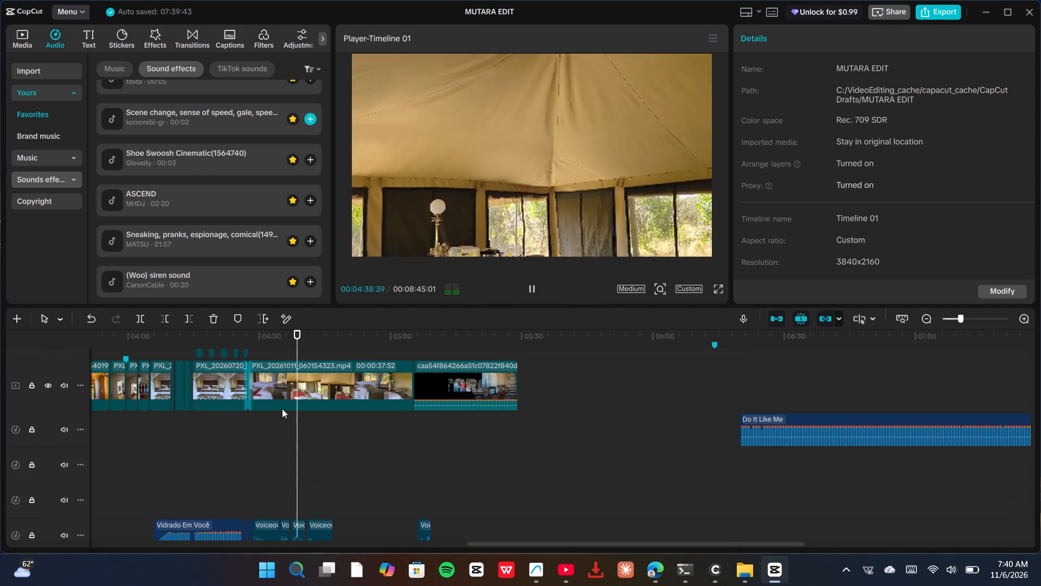
{"action": "scroll", "coordinate": [282, 409], "scroll_direction": "down", "scroll_amount": 4}
{"action": "scroll", "coordinate": [282, 412], "scroll_direction": "up", "scroll_amount": 5}
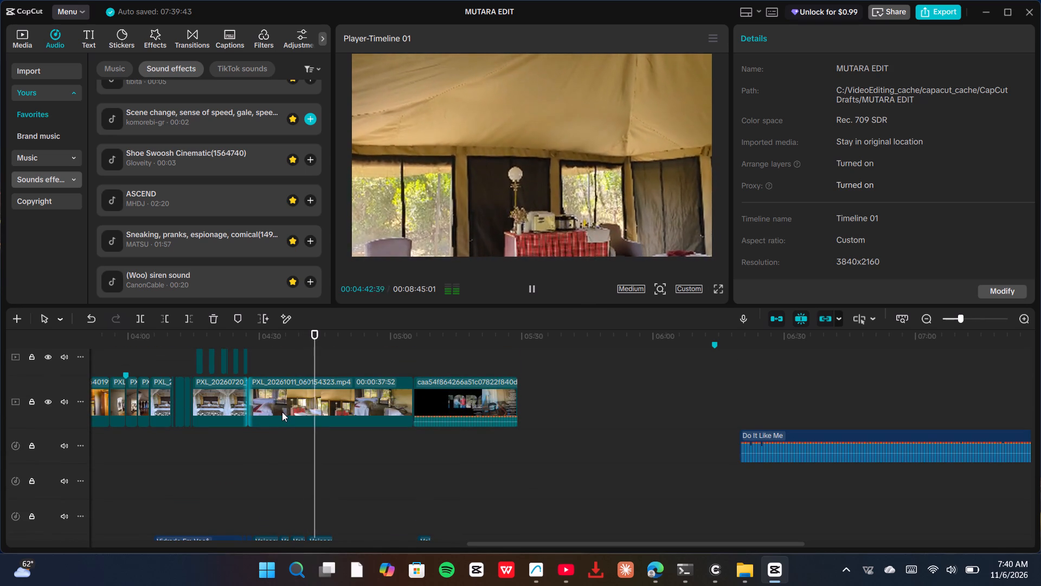
{"action": "scroll", "coordinate": [268, 469], "scroll_direction": "down", "scroll_amount": 2}
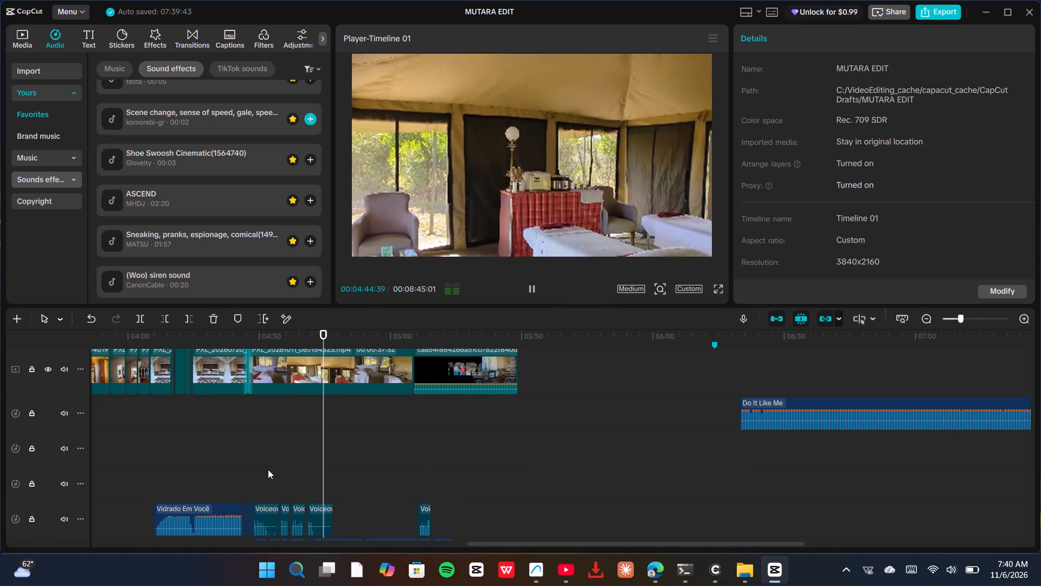
{"action": "scroll", "coordinate": [267, 469], "scroll_direction": "up", "scroll_amount": 3}
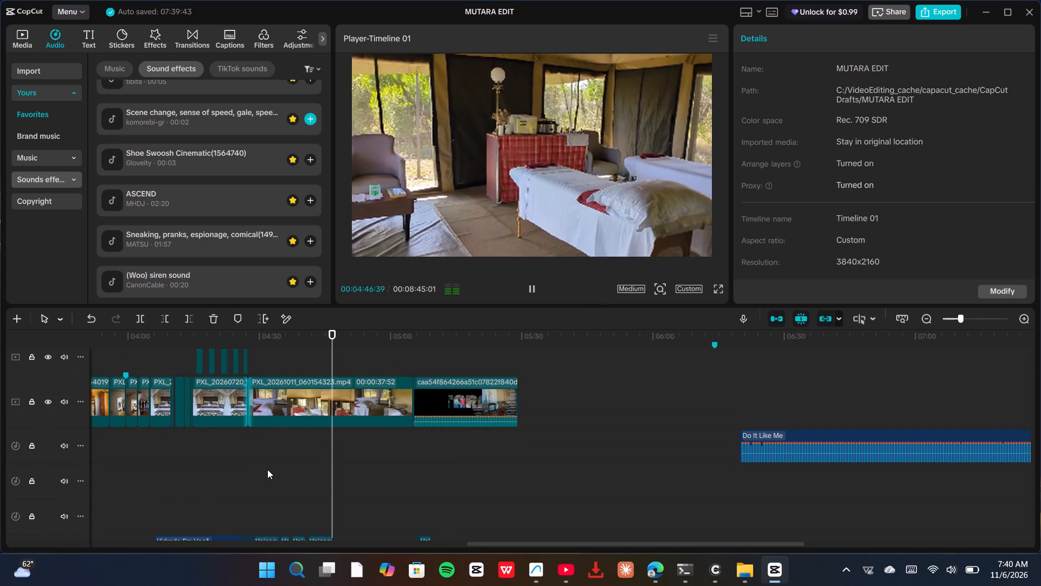
{"action": "scroll", "coordinate": [267, 469], "scroll_direction": "down", "scroll_amount": 3}
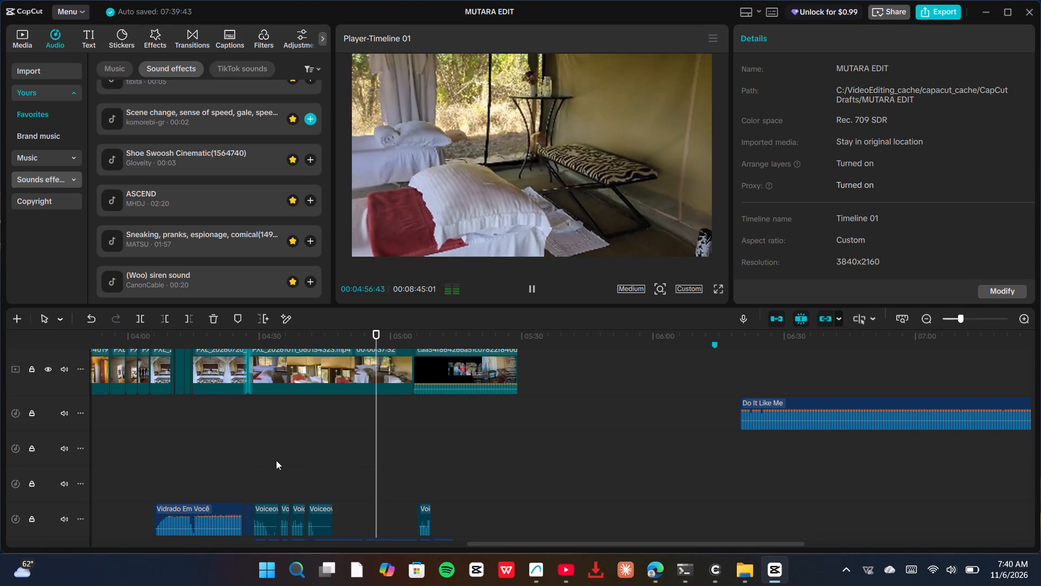
{"action": "scroll", "coordinate": [363, 459], "scroll_direction": "down", "scroll_amount": 3}
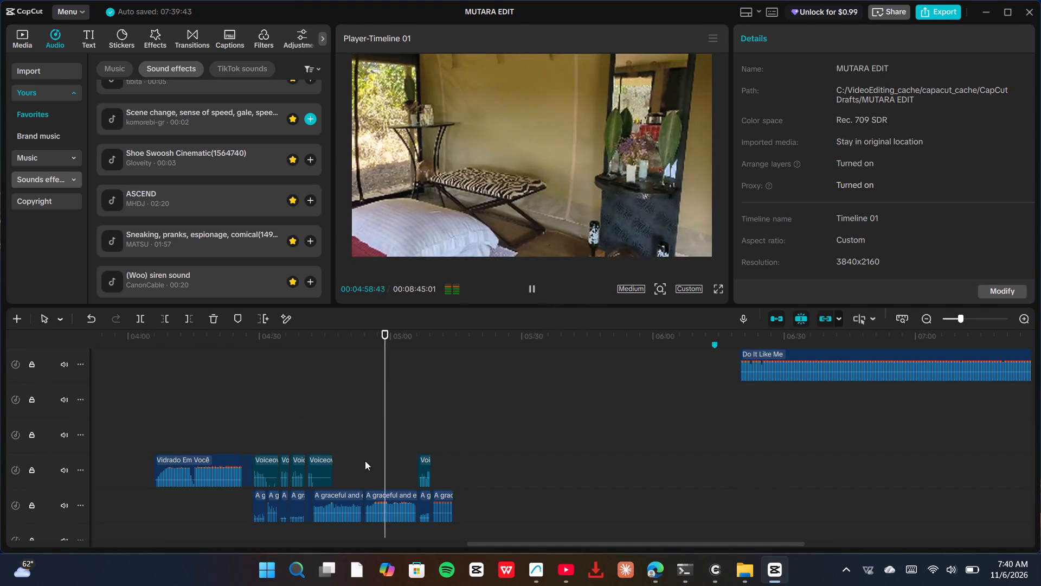
{"action": "scroll", "coordinate": [365, 461], "scroll_direction": "up", "scroll_amount": 4}
{"action": "scroll", "coordinate": [365, 461], "scroll_direction": "down", "scroll_amount": 2}
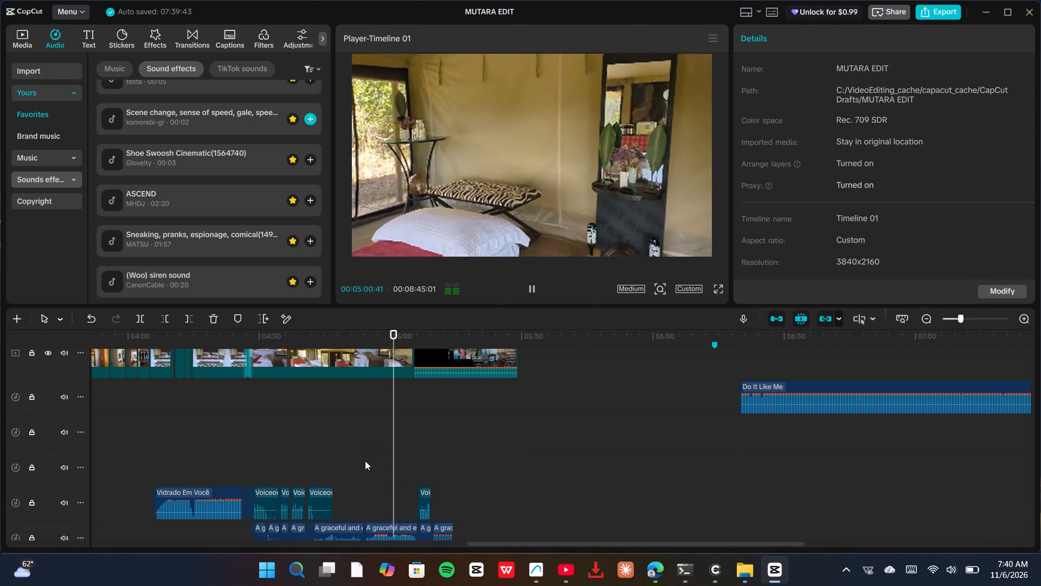
{"action": "scroll", "coordinate": [365, 461], "scroll_direction": "up", "scroll_amount": 2}
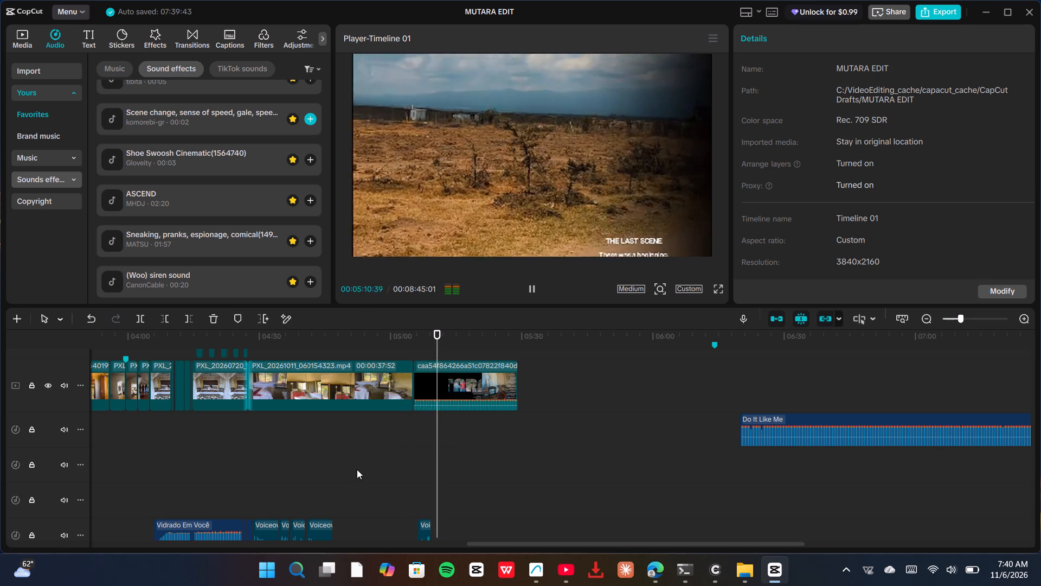
{"action": "key", "text": "space"}
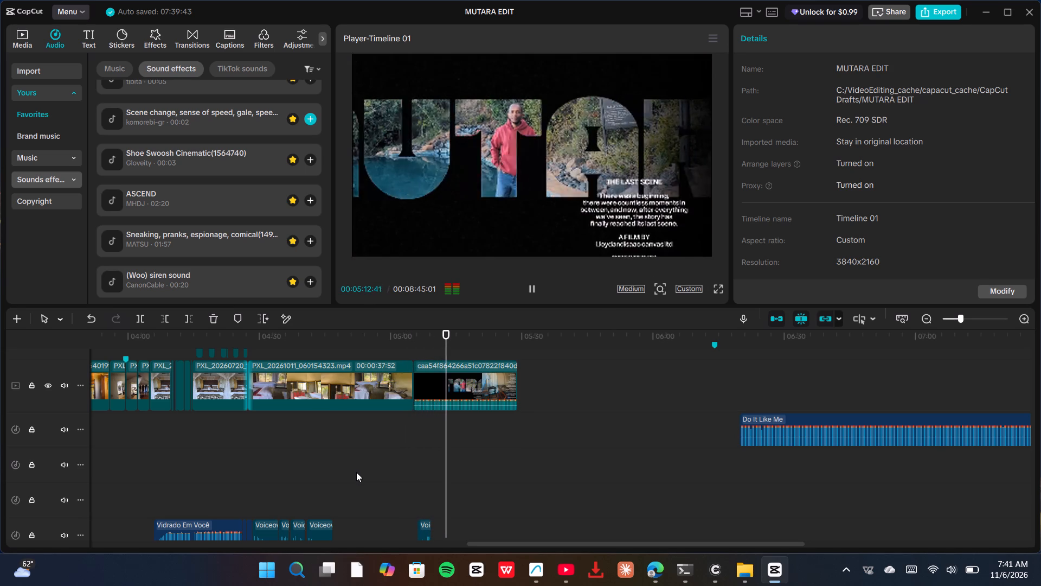
Split the graceful and elegant orchestral waltz piece preceding Voiceover46 at about 04:58.
{"action": "scroll", "coordinate": [357, 473], "scroll_direction": "down", "scroll_amount": 4}
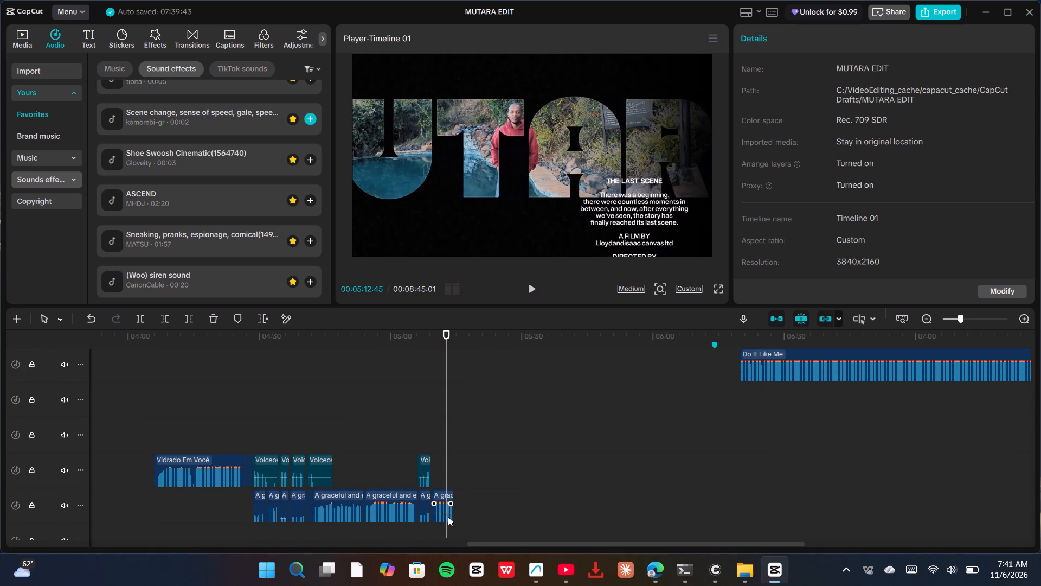
{"action": "scroll", "coordinate": [416, 504], "scroll_direction": "up", "scroll_amount": 1}
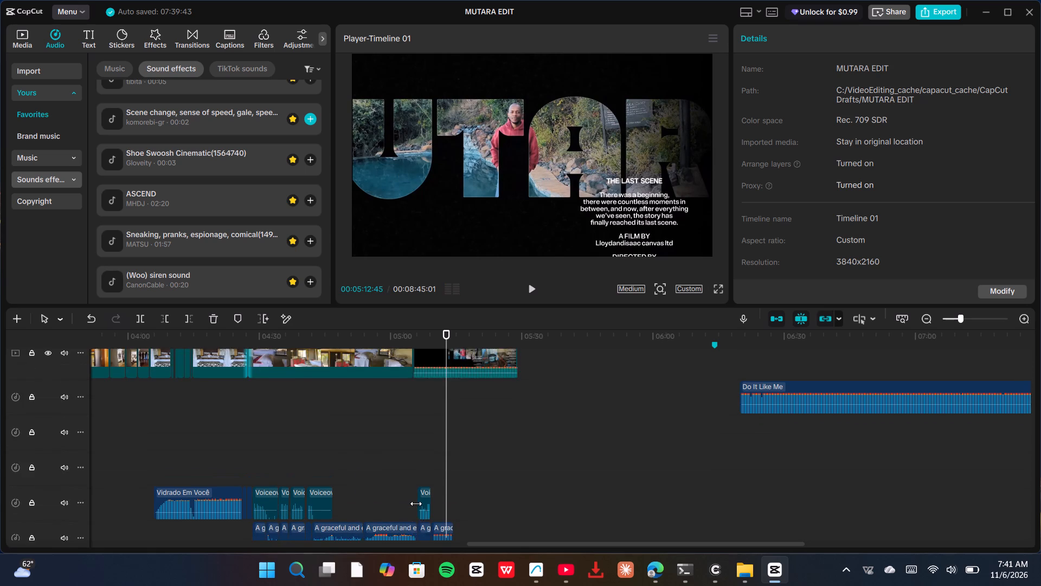
{"action": "scroll", "coordinate": [416, 504], "scroll_direction": "up", "scroll_amount": 2}
{"action": "scroll", "coordinate": [416, 504], "scroll_direction": "down", "scroll_amount": 2}
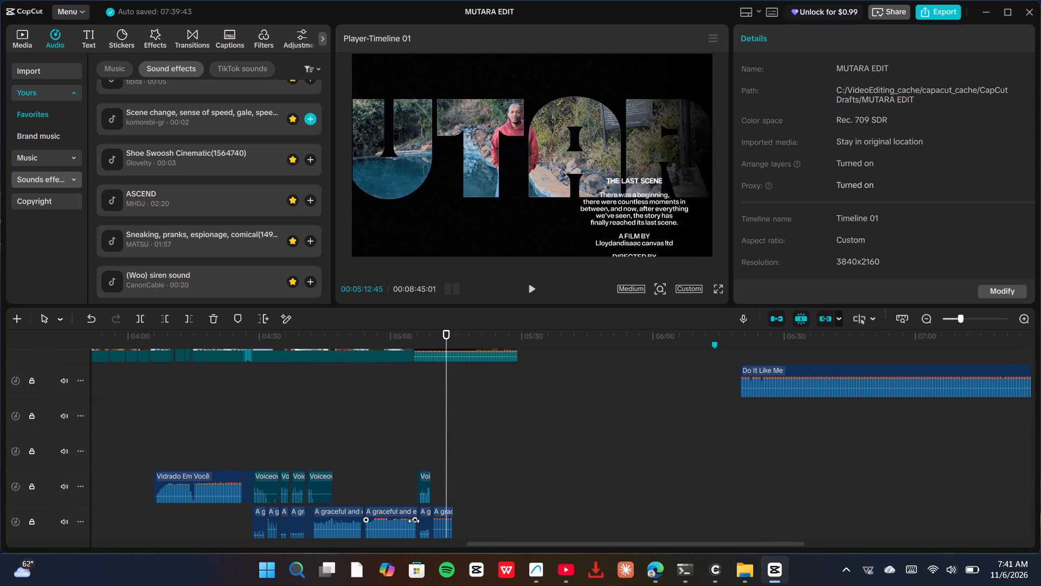
{"action": "left_click", "coordinate": [393, 521]}
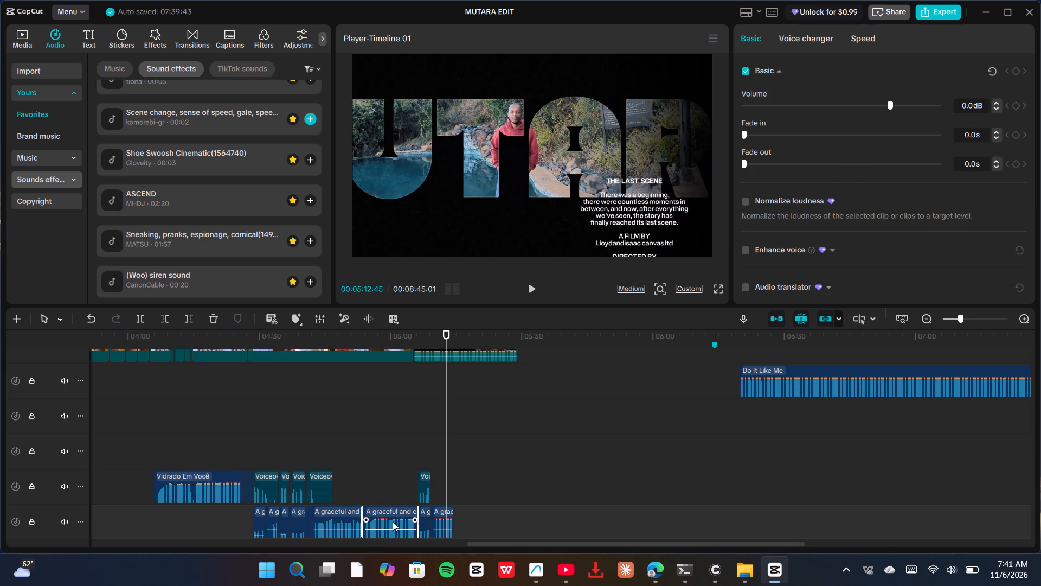
{"action": "scroll", "coordinate": [393, 521], "scroll_direction": "up", "scroll_amount": 4}
{"action": "scroll", "coordinate": [393, 521], "scroll_direction": "up", "scroll_amount": 8, "text": "ctrl"}
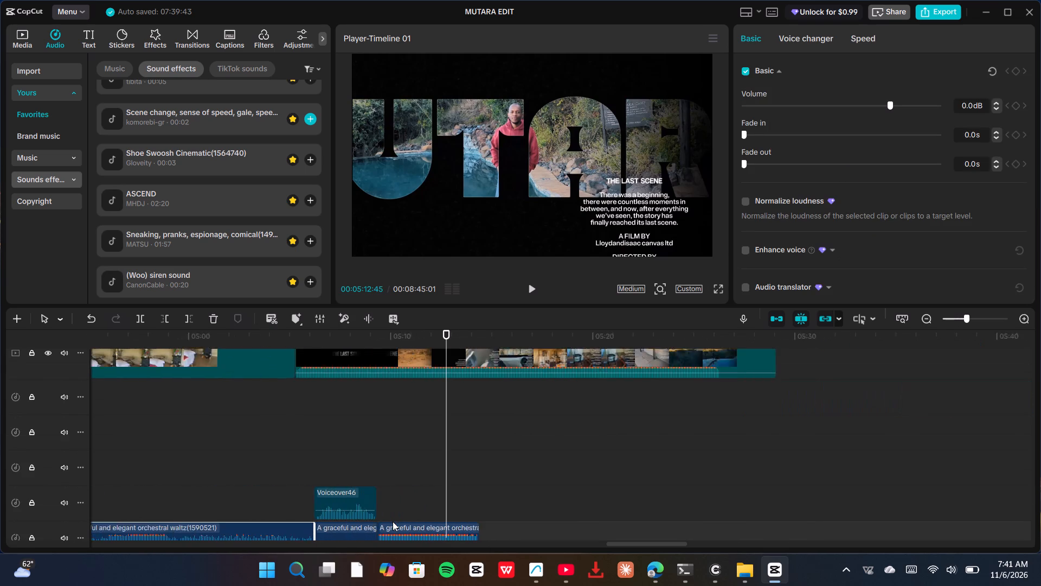
{"action": "middle_click_drag", "start_coordinate": [399, 498], "coordinate": [562, 442]}
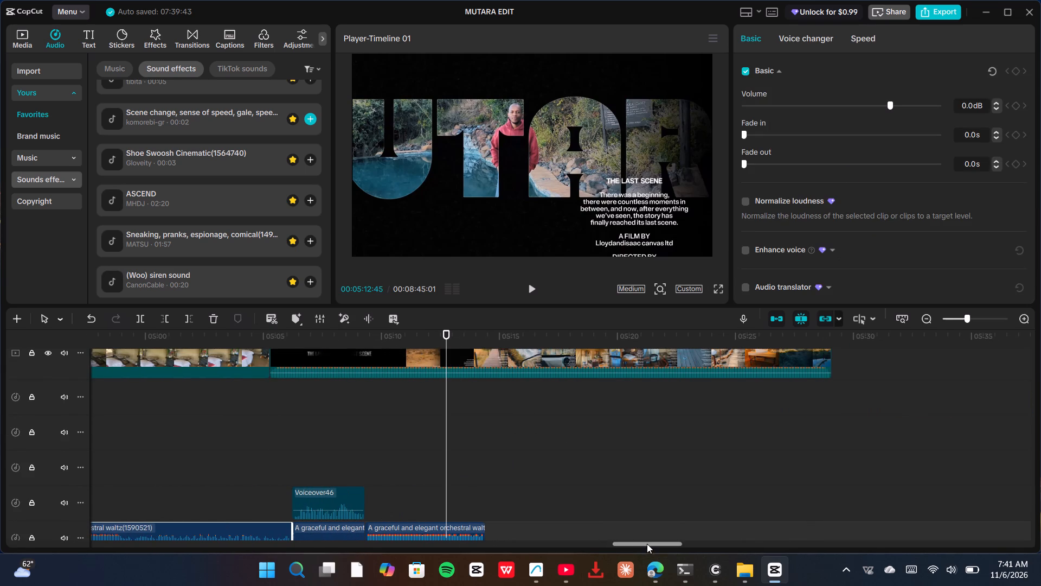
{"action": "left_click_drag", "start_coordinate": [647, 544], "coordinate": [618, 541]}
{"action": "scroll", "coordinate": [621, 495], "scroll_direction": "down", "scroll_amount": 2}
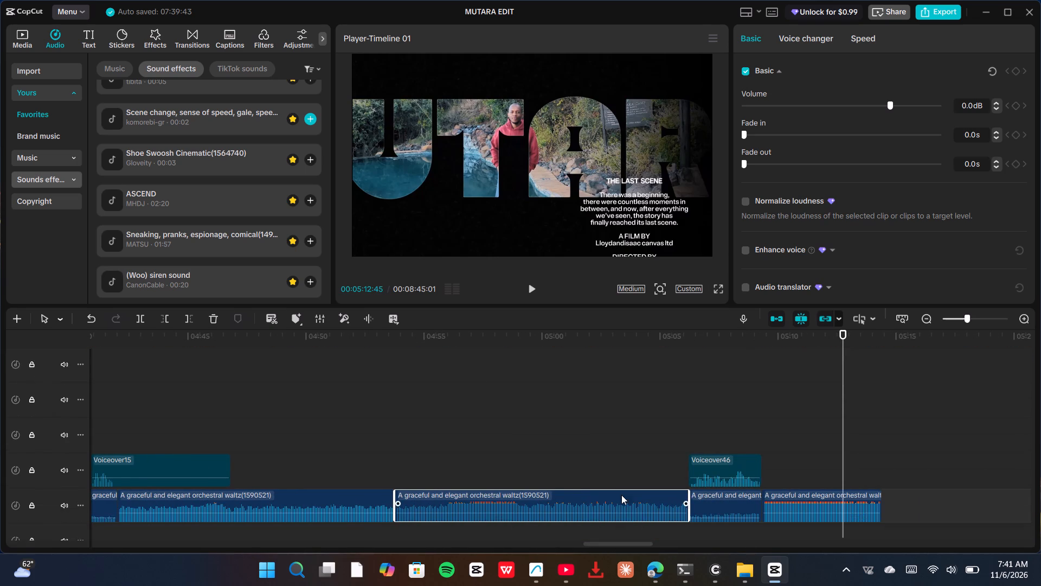
{"action": "scroll", "coordinate": [621, 495], "scroll_direction": "down", "scroll_amount": 2}
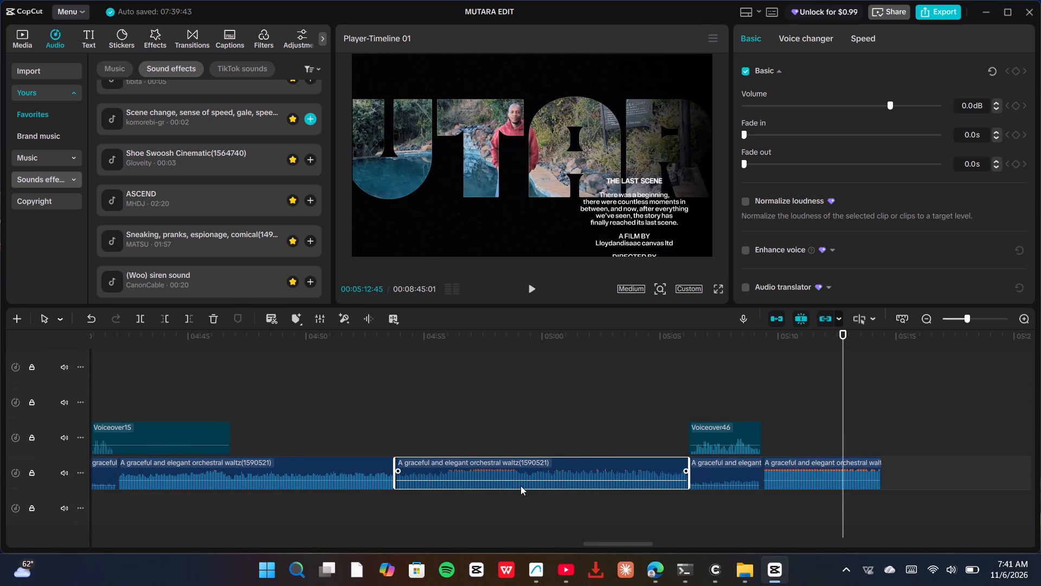
{"action": "left_click", "coordinate": [477, 428]}
{"action": "key", "text": "space"}
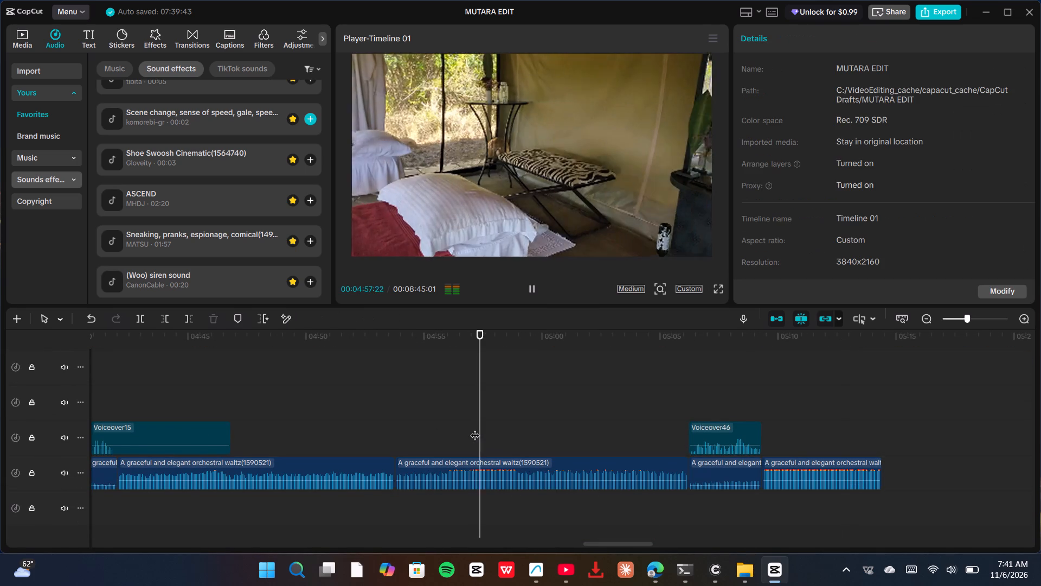
{"action": "key", "text": "space"}
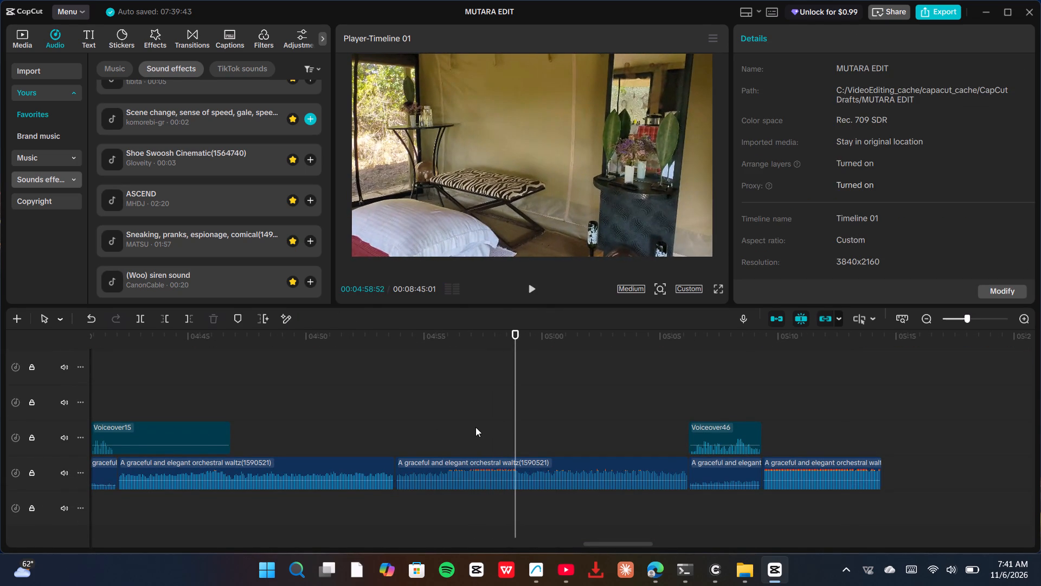
{"action": "left_click", "coordinate": [516, 477]}
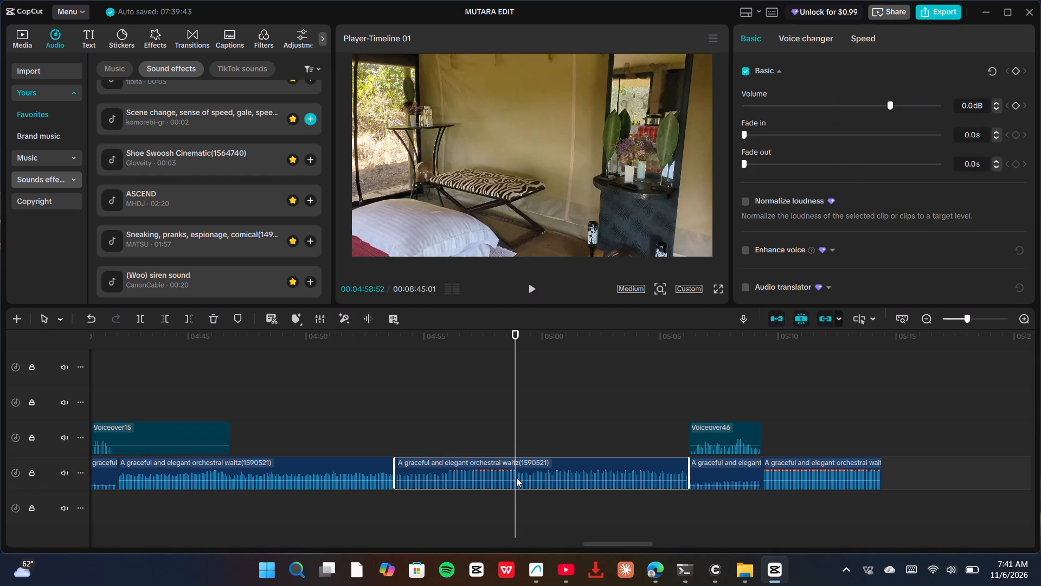
{"action": "key", "text": "ctrl+b"}
Listen through the split waltz section up to Voiceover46, and delete the waltz piece between about 04:58 and 05:06.
{"action": "key", "text": "space"}
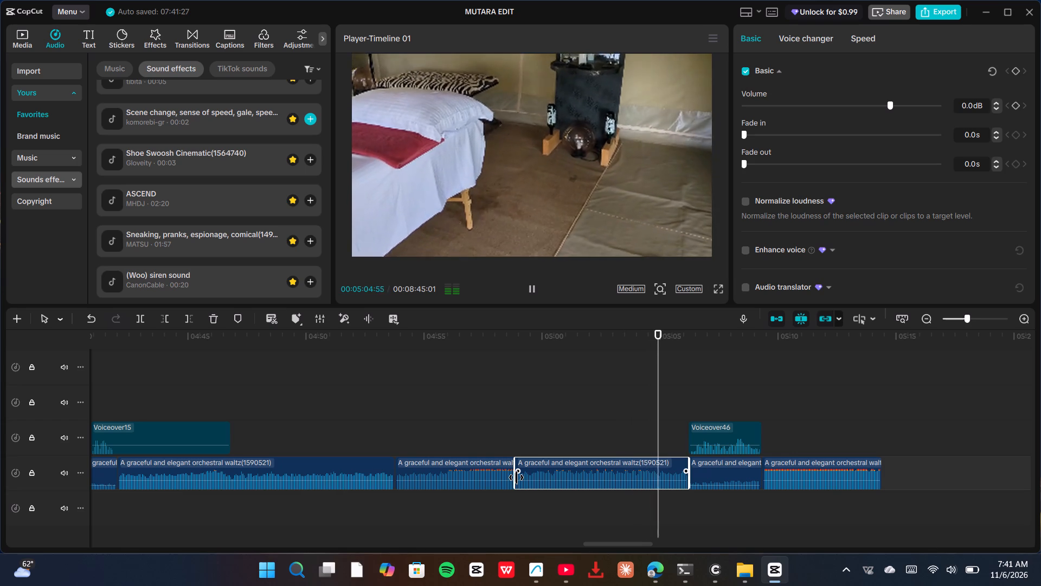
{"action": "key", "text": "space"}
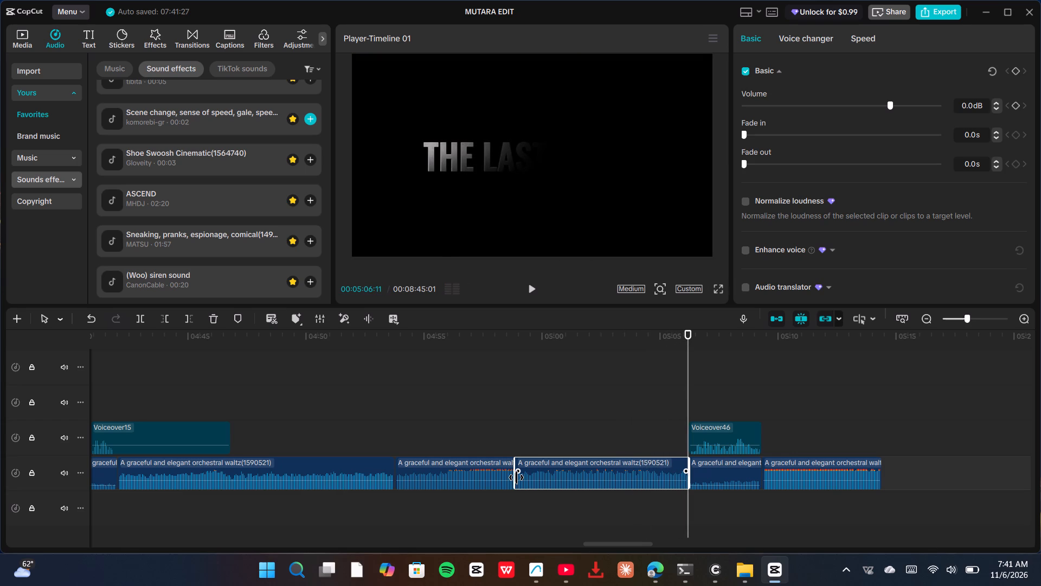
{"action": "key", "text": "space"}
{"action": "key", "text": "space"}
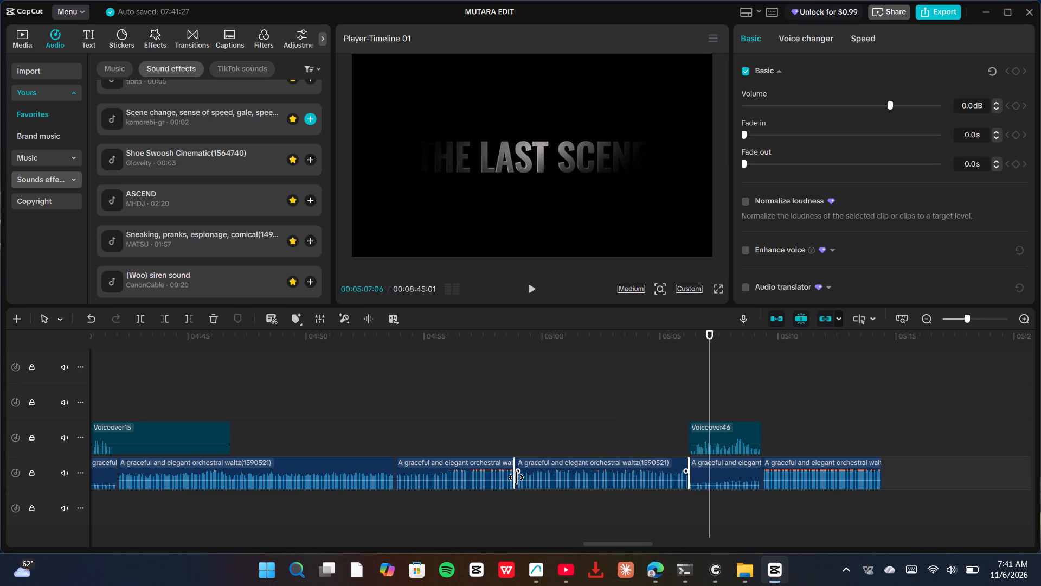
{"action": "key", "text": "BackSpace"}
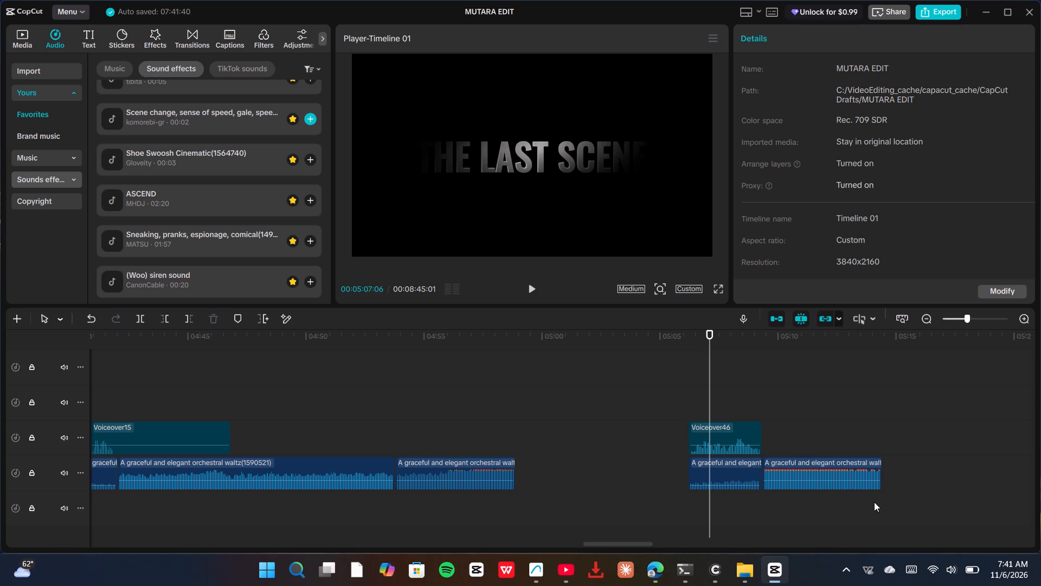
Move Voiceover46 and the two last waltz pieces together to about 04:58, directly against the end of the shortened waltz.
{"action": "left_click_drag", "start_coordinate": [870, 508], "coordinate": [671, 420]}
{"action": "left_click_drag", "start_coordinate": [699, 473], "coordinate": [526, 463]}
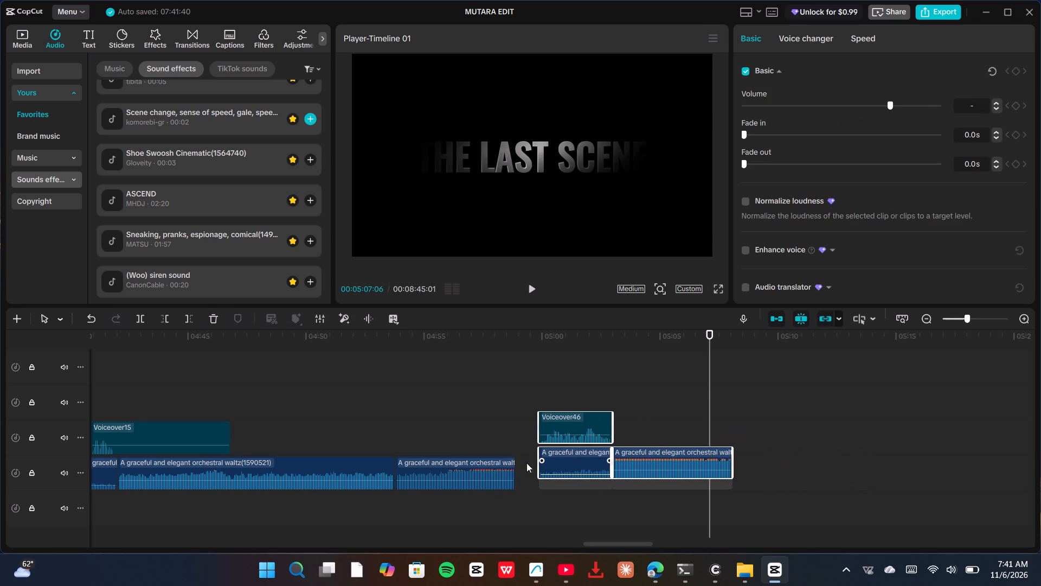
{"action": "left_click_drag", "start_coordinate": [526, 463], "coordinate": [525, 473]}
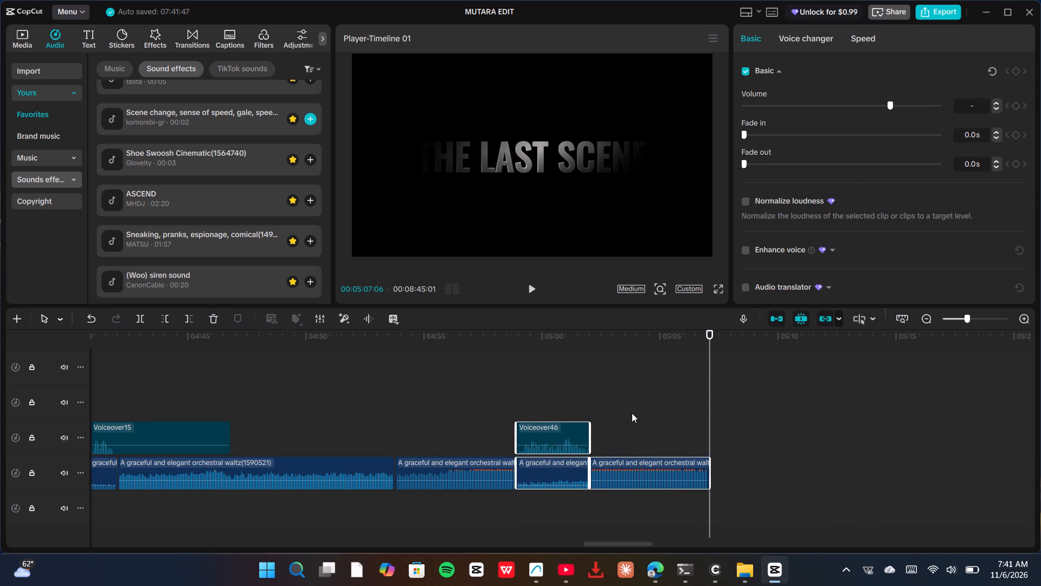
Play back the massage-area ending from about 04:50, through the repositioned Voiceover46 and waltz pieces, into THE LAST SCENE outro.
{"action": "scroll", "coordinate": [632, 413], "scroll_direction": "up", "scroll_amount": 5}
{"action": "scroll", "coordinate": [632, 413], "scroll_direction": "down", "scroll_amount": 4}
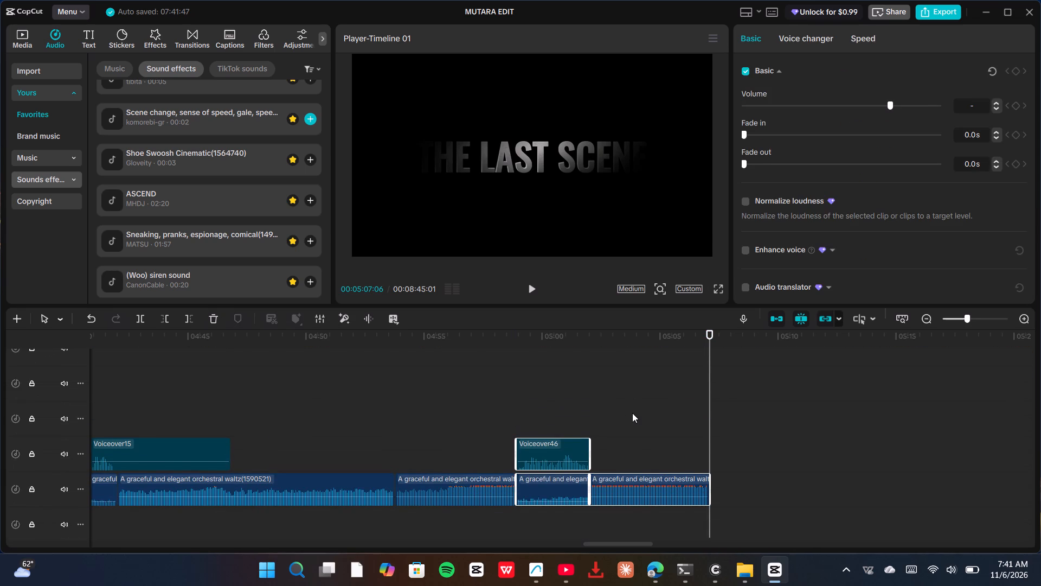
{"action": "scroll", "coordinate": [632, 413], "scroll_direction": "up", "scroll_amount": 3}
{"action": "scroll", "coordinate": [618, 425], "scroll_direction": "down", "scroll_amount": 1}
{"action": "scroll", "coordinate": [618, 425], "scroll_direction": "up", "scroll_amount": 2}
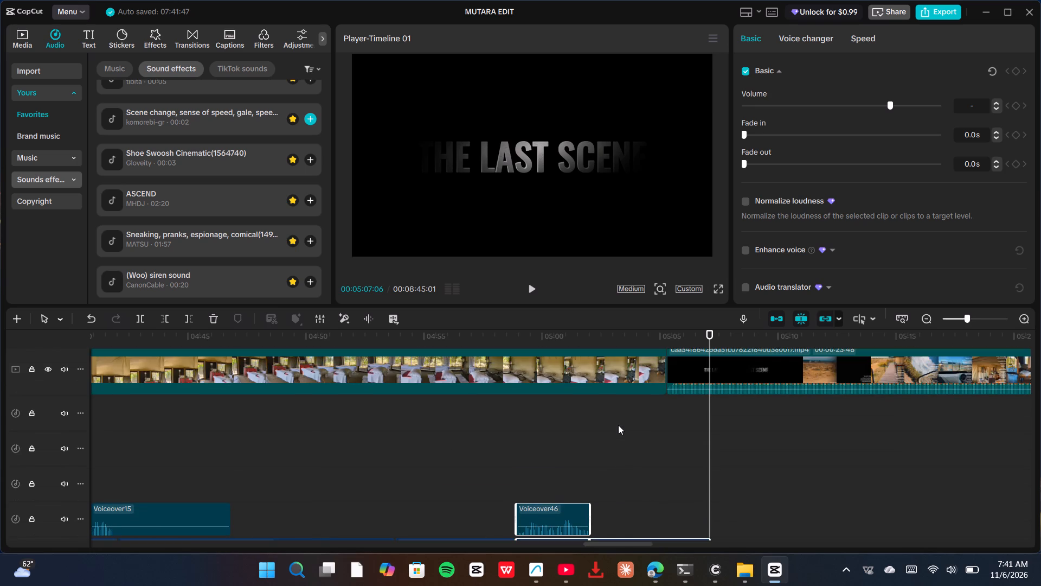
{"action": "scroll", "coordinate": [618, 425], "scroll_direction": "down", "scroll_amount": 2}
{"action": "left_click", "coordinate": [429, 443]}
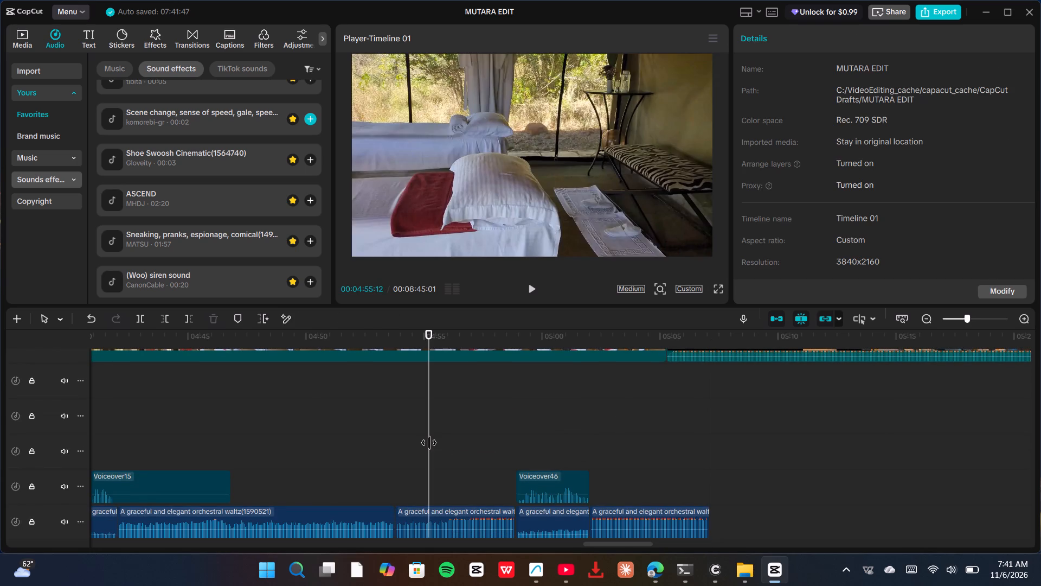
{"action": "key", "text": "space"}
{"action": "left_click", "coordinate": [306, 440]}
{"action": "key", "text": "space"}
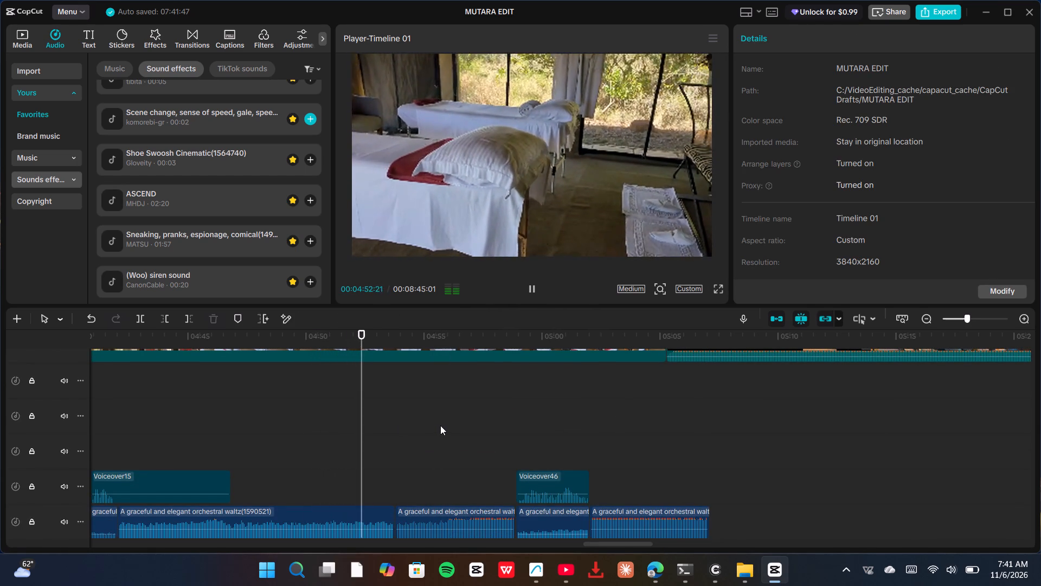
{"action": "scroll", "coordinate": [438, 426], "scroll_direction": "down", "scroll_amount": 5, "text": "ctrl"}
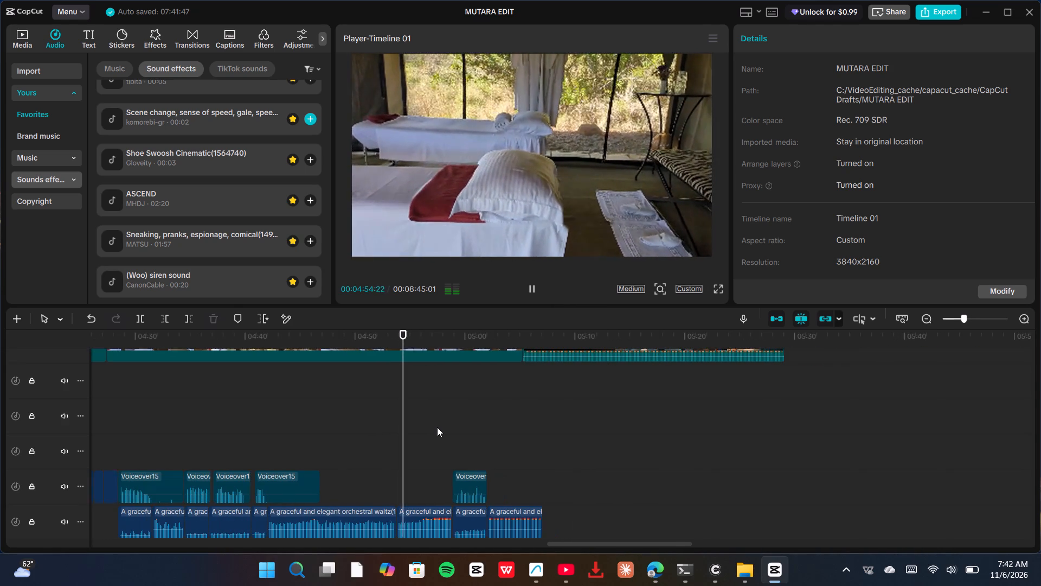
{"action": "scroll", "coordinate": [437, 427], "scroll_direction": "down", "scroll_amount": 2}
{"action": "scroll", "coordinate": [437, 427], "scroll_direction": "down", "scroll_amount": 3, "text": "ctrl"}
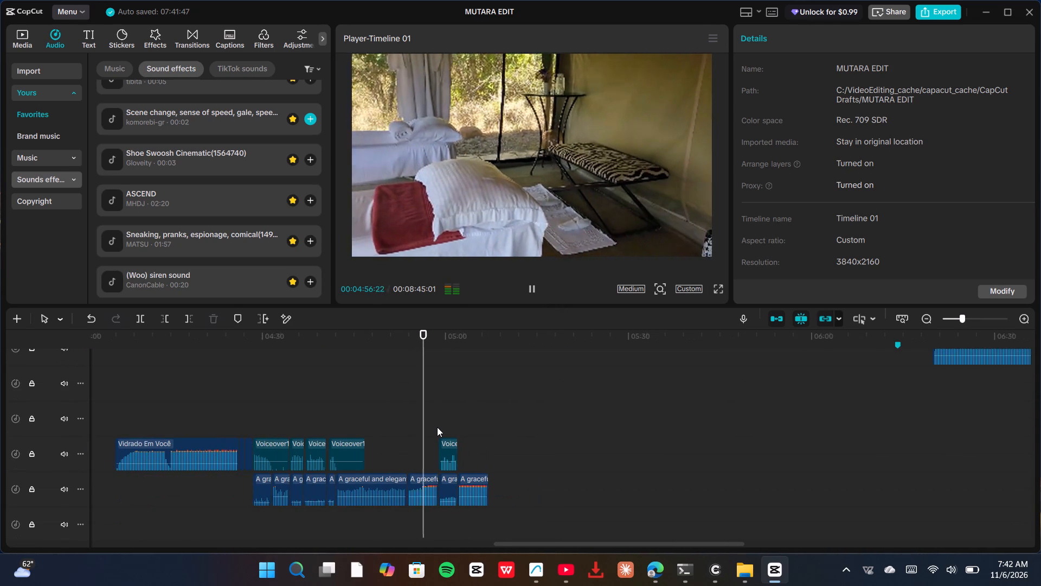
{"action": "scroll", "coordinate": [437, 427], "scroll_direction": "up", "scroll_amount": 4}
{"action": "scroll", "coordinate": [437, 427], "scroll_direction": "down", "scroll_amount": 2}
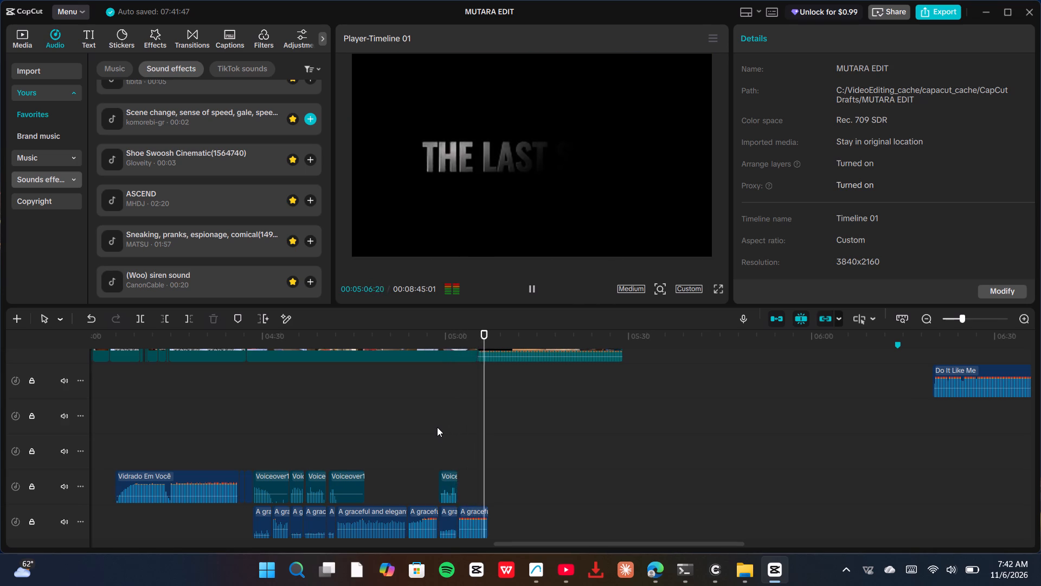
Trim about 2 seconds off the start of the last waltz piece and close it up against the preceding piece, ending at the outro's start.
{"action": "left_click", "coordinate": [474, 514]}
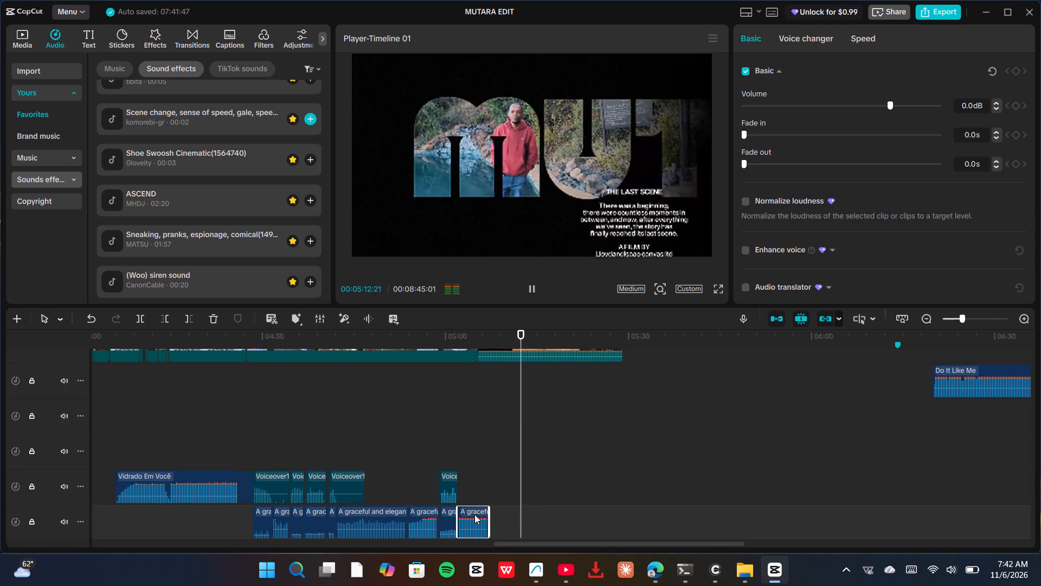
{"action": "scroll", "coordinate": [483, 500], "scroll_direction": "up", "scroll_amount": 5, "text": "ctrl"}
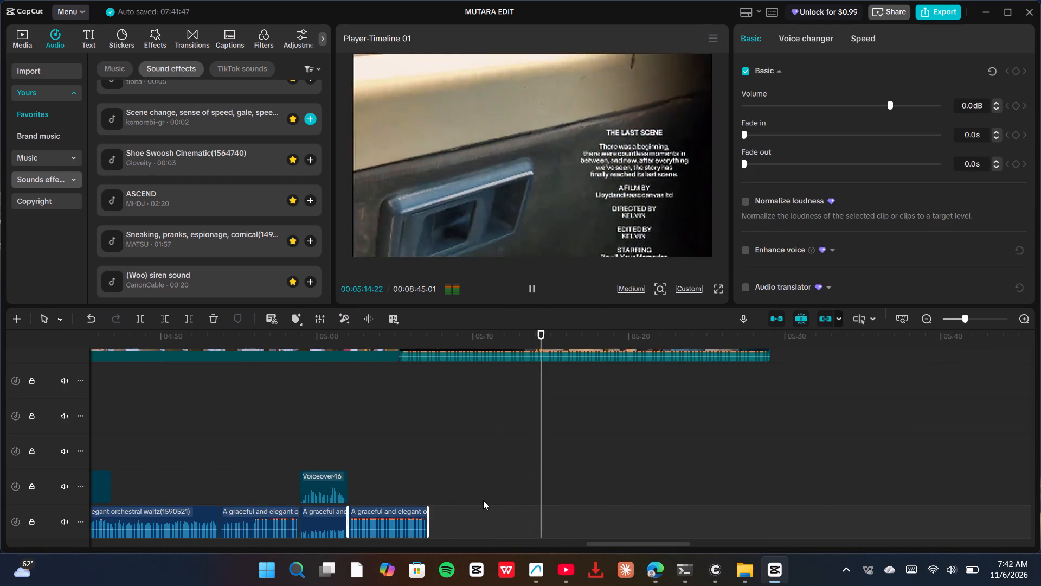
{"action": "left_click", "coordinate": [362, 521]}
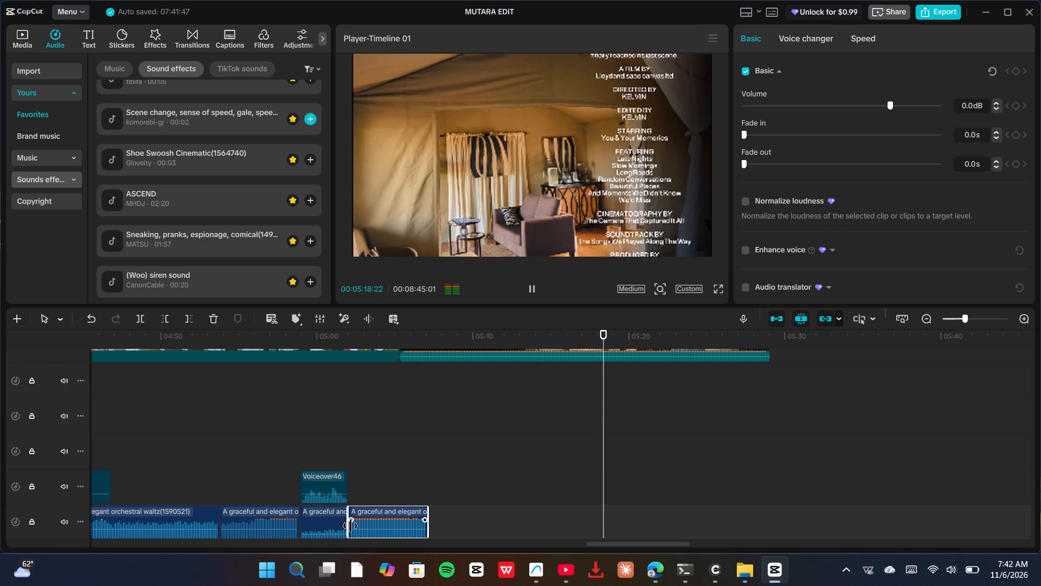
{"action": "left_click_drag", "start_coordinate": [350, 526], "coordinate": [382, 527]}
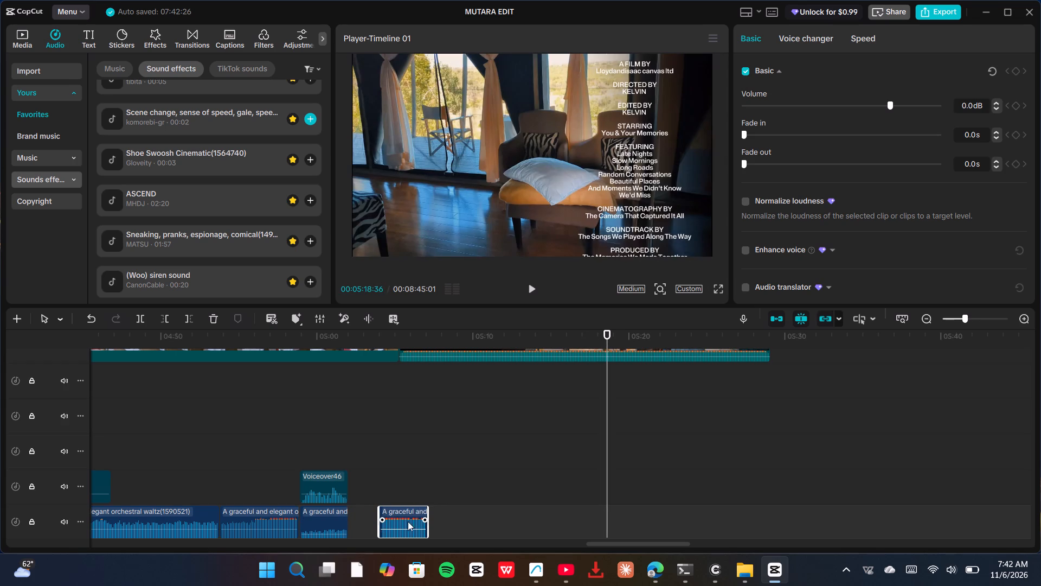
{"action": "left_click_drag", "start_coordinate": [408, 514], "coordinate": [380, 518]}
{"action": "left_click", "coordinate": [351, 523]}
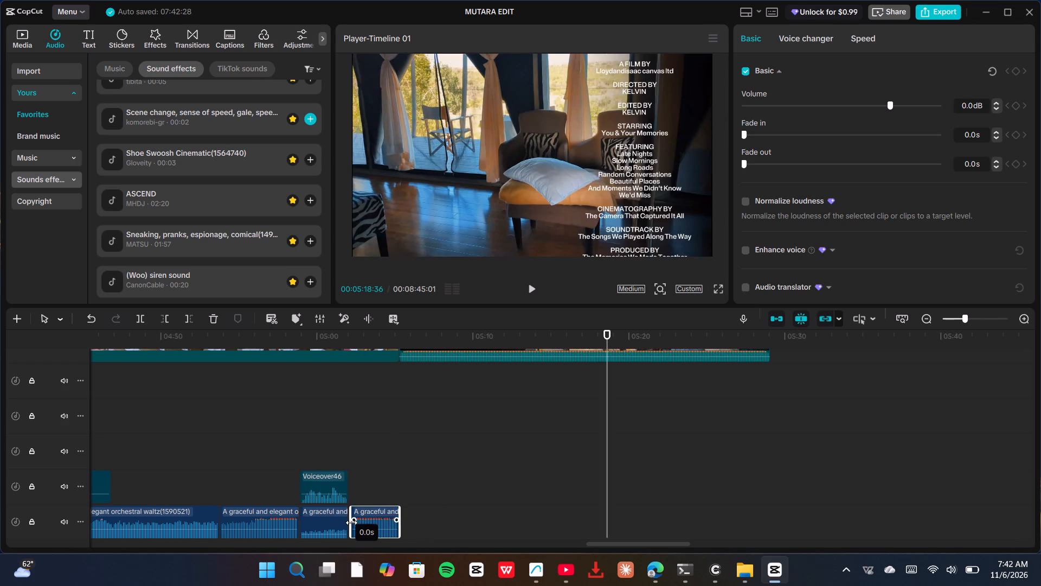
{"action": "left_click_drag", "start_coordinate": [351, 528], "coordinate": [345, 528]}
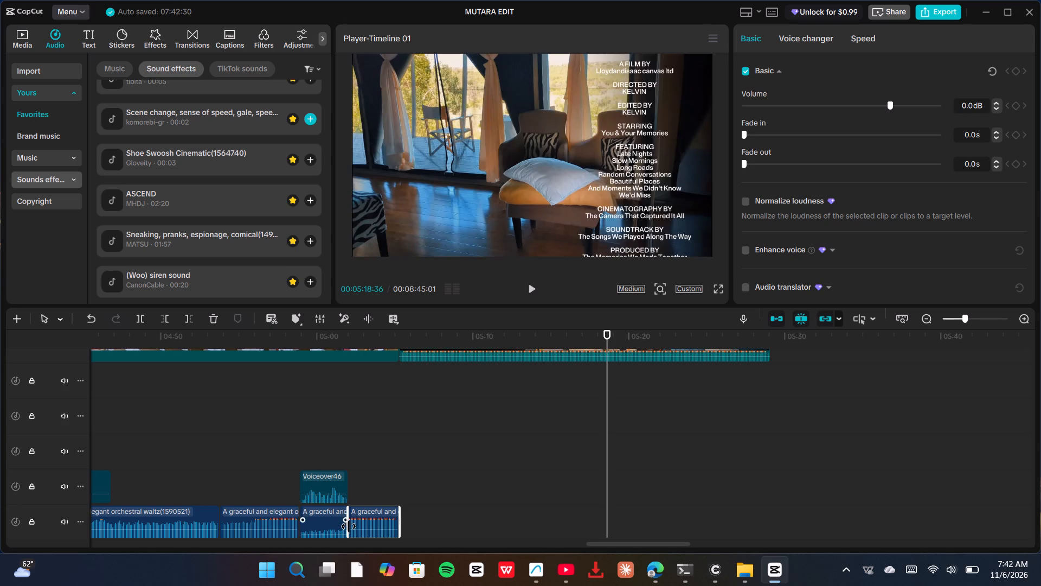
Play back the shortened waltz ending from about 04:56 into the outro, and replay the timeline from about 04:00 through the massage-area footage.
{"action": "left_click", "coordinate": [256, 486]}
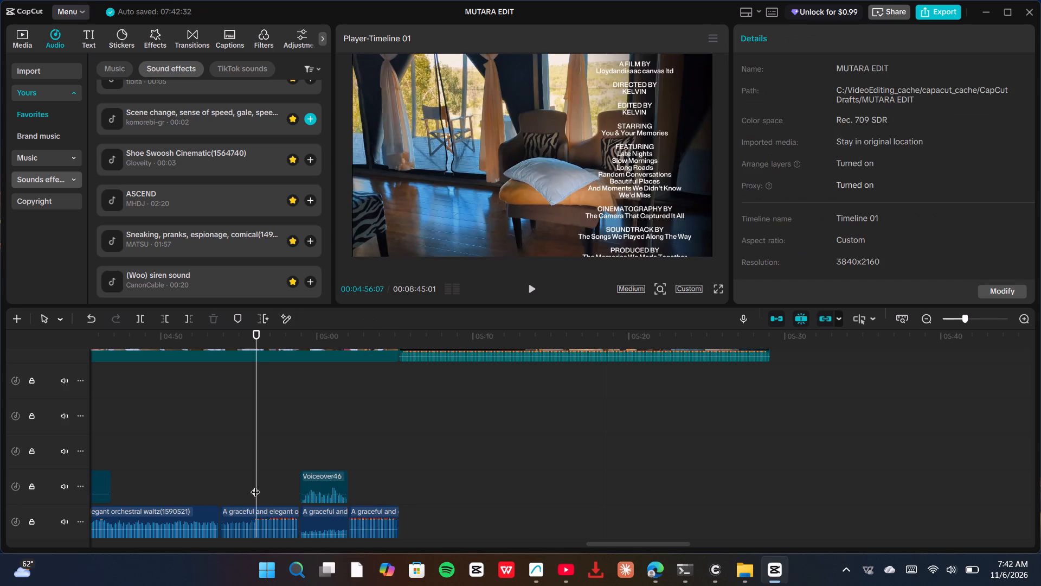
{"action": "key", "text": "space"}
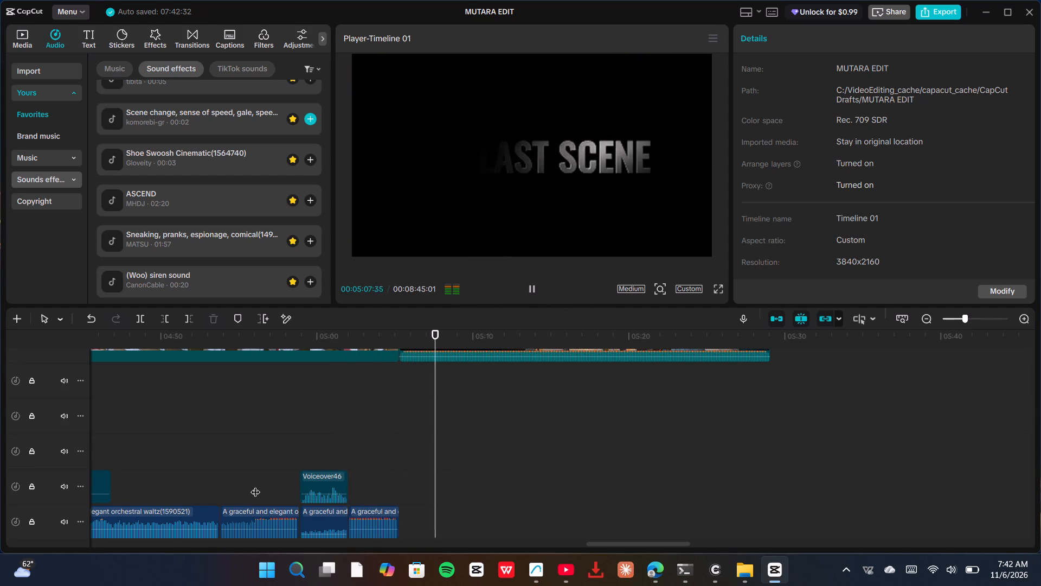
{"action": "scroll", "coordinate": [369, 449], "scroll_direction": "down", "scroll_amount": 3, "text": "ctrl"}
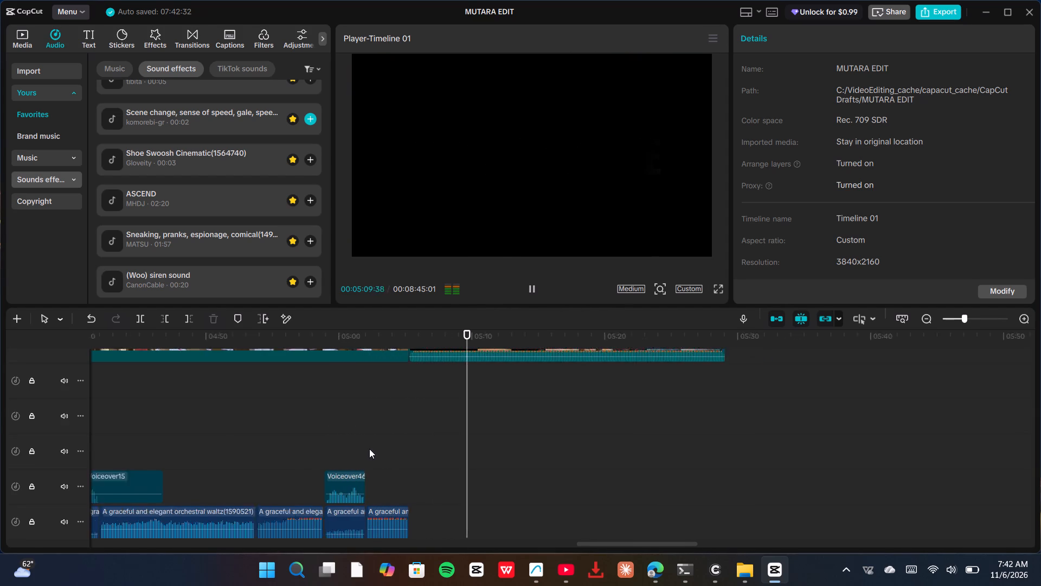
{"action": "scroll", "coordinate": [369, 449], "scroll_direction": "down", "scroll_amount": 9, "text": "ctrl"}
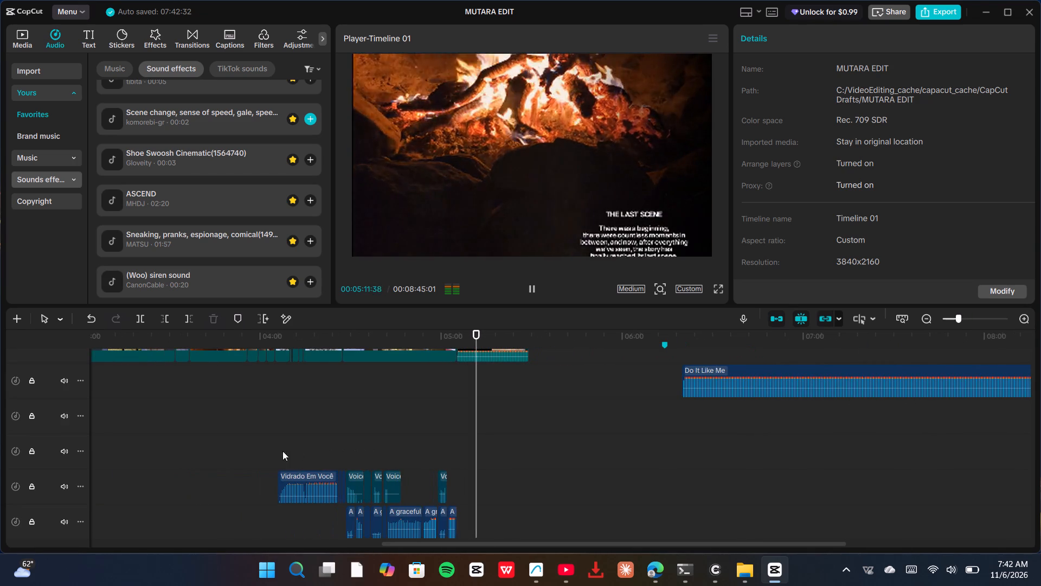
{"action": "left_click", "coordinate": [256, 447]}
{"action": "scroll", "coordinate": [284, 444], "scroll_direction": "up", "scroll_amount": 3}
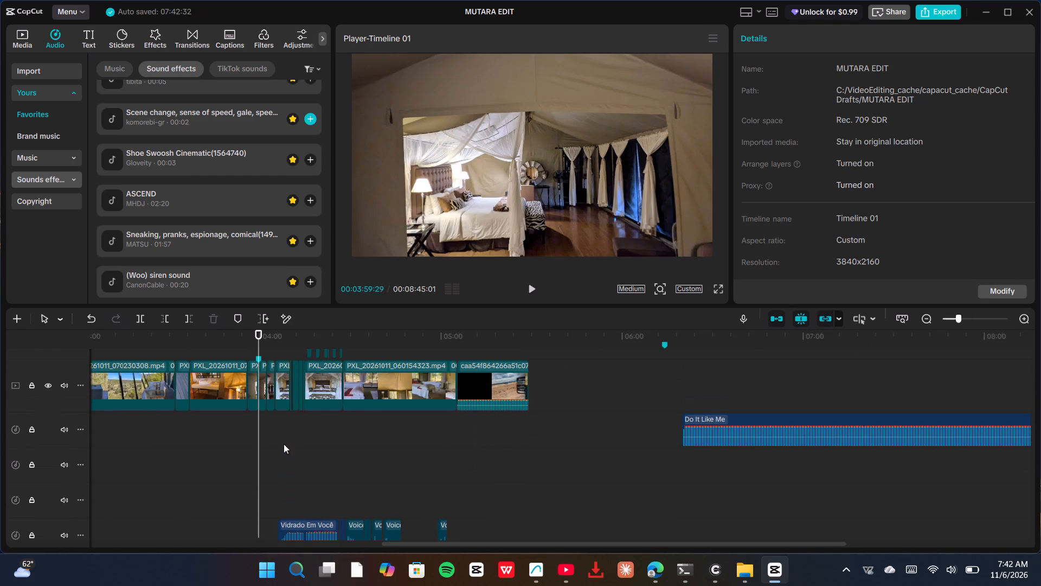
{"action": "key", "text": "space"}
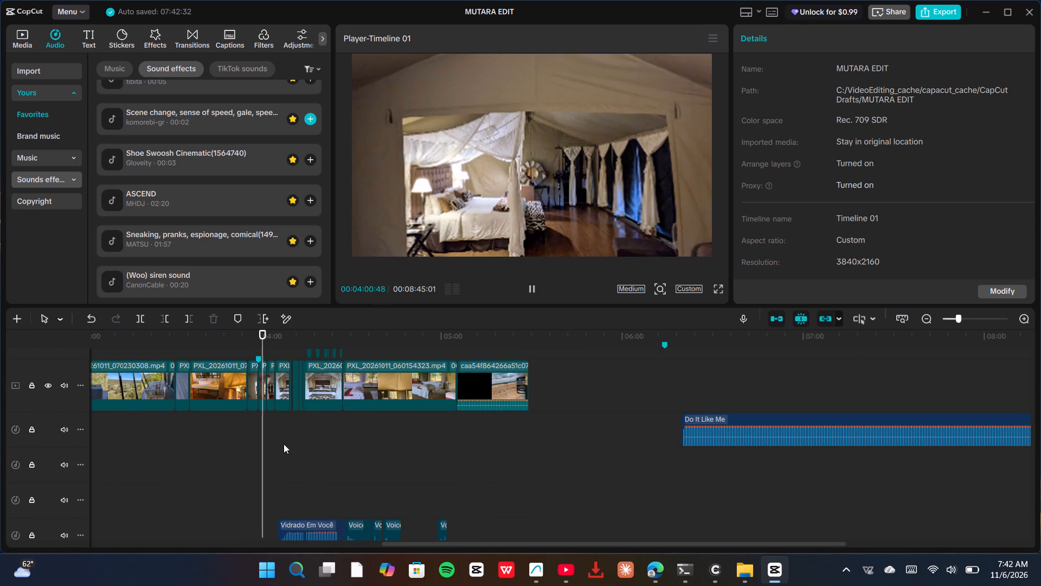
{"action": "key", "text": "space"}
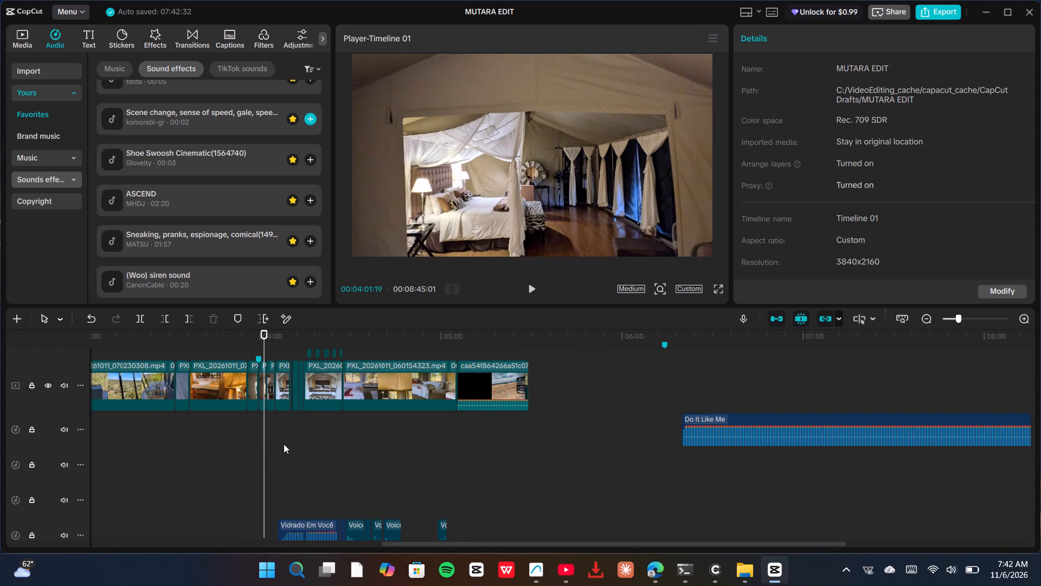
{"action": "left_click", "coordinate": [530, 288]}
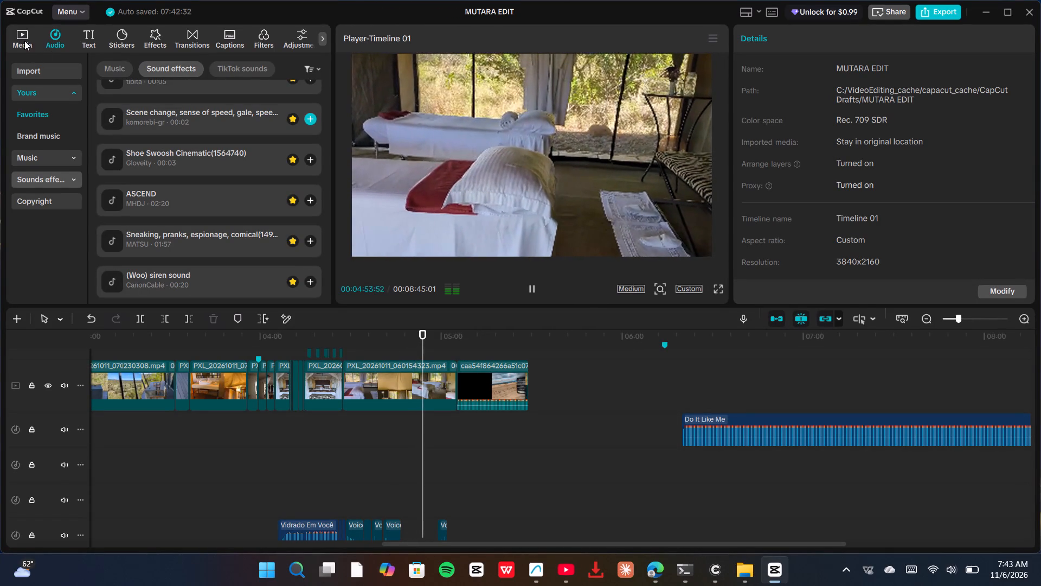
Search the stickers for "subscribe" and place the red SUBSCRIBE sticker with a bell above the massage-area footage at about 04:58.
{"action": "left_click", "coordinate": [119, 41]}
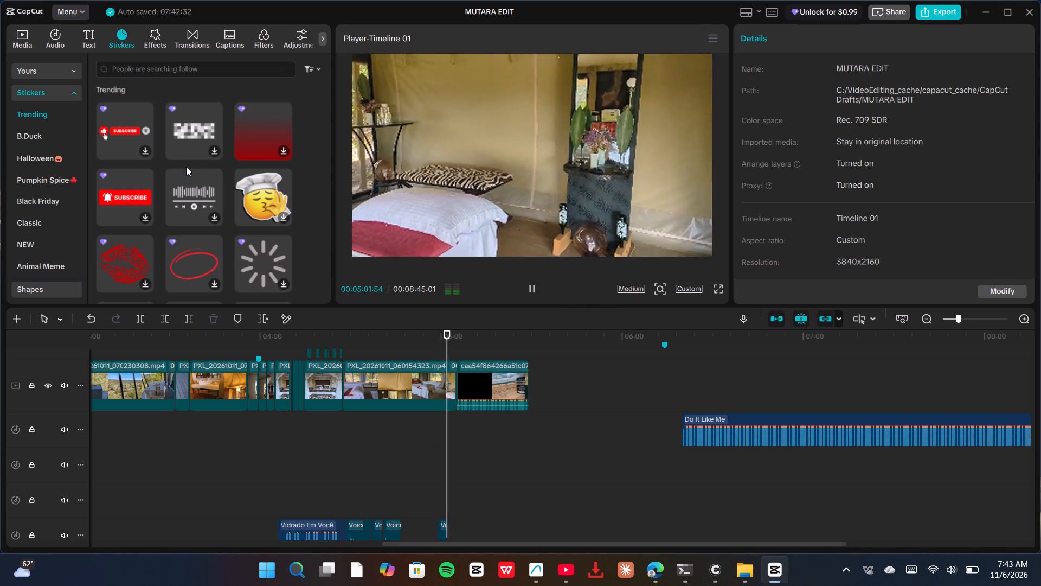
{"action": "scroll", "coordinate": [187, 179], "scroll_direction": "down", "scroll_amount": 1}
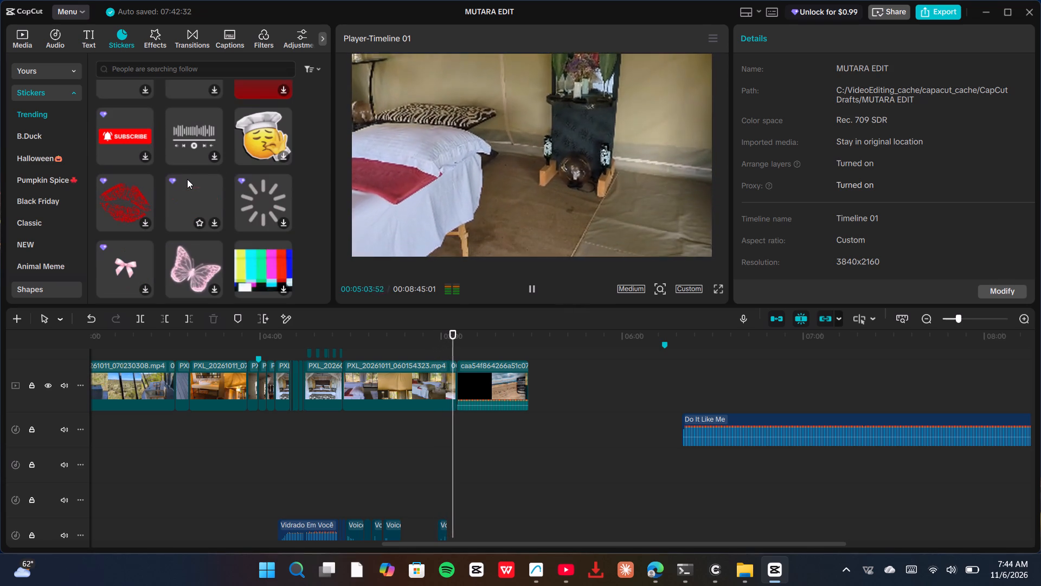
{"action": "scroll", "coordinate": [187, 179], "scroll_direction": "up", "scroll_amount": 1}
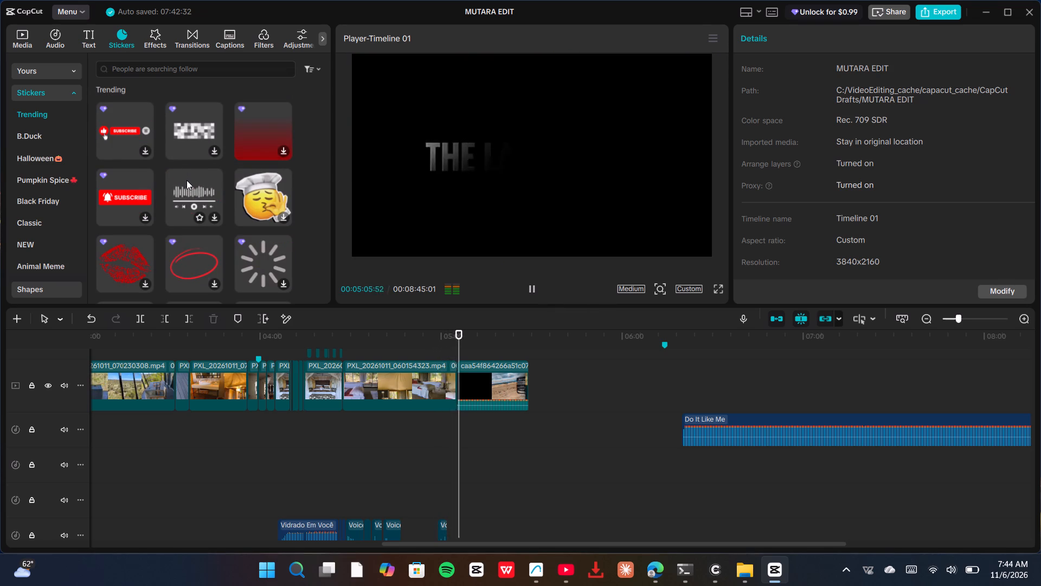
{"action": "scroll", "coordinate": [187, 182], "scroll_direction": "down", "scroll_amount": 5}
{"action": "scroll", "coordinate": [187, 182], "scroll_direction": "up", "scroll_amount": 4}
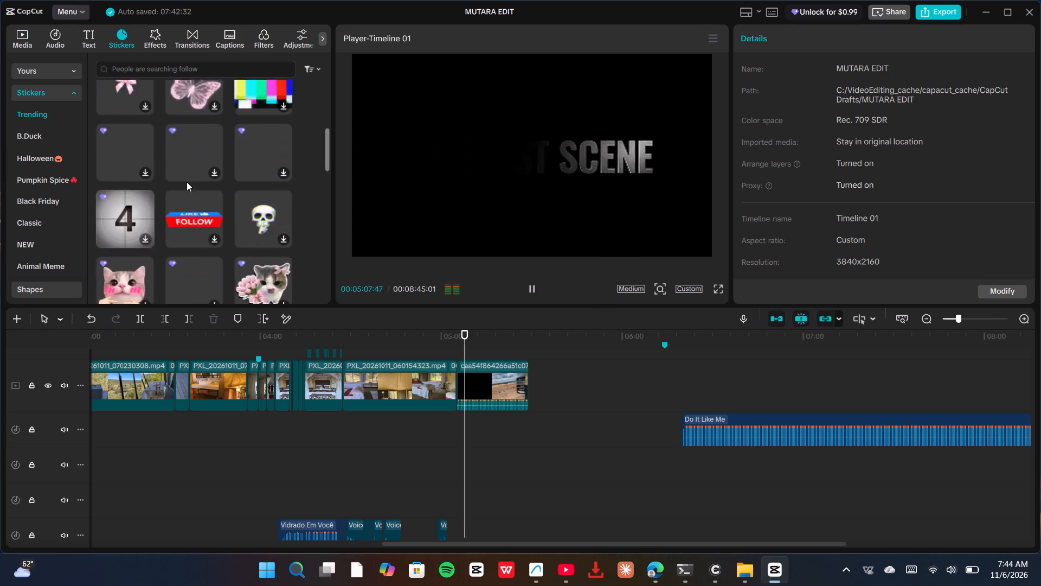
{"action": "left_click", "coordinate": [168, 69]}
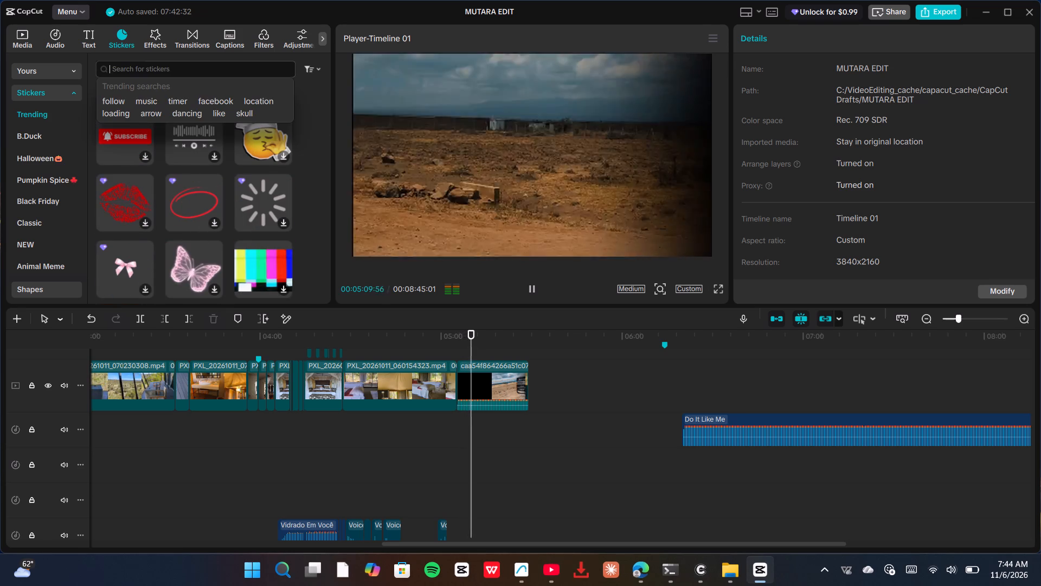
{"action": "key", "text": "s"}
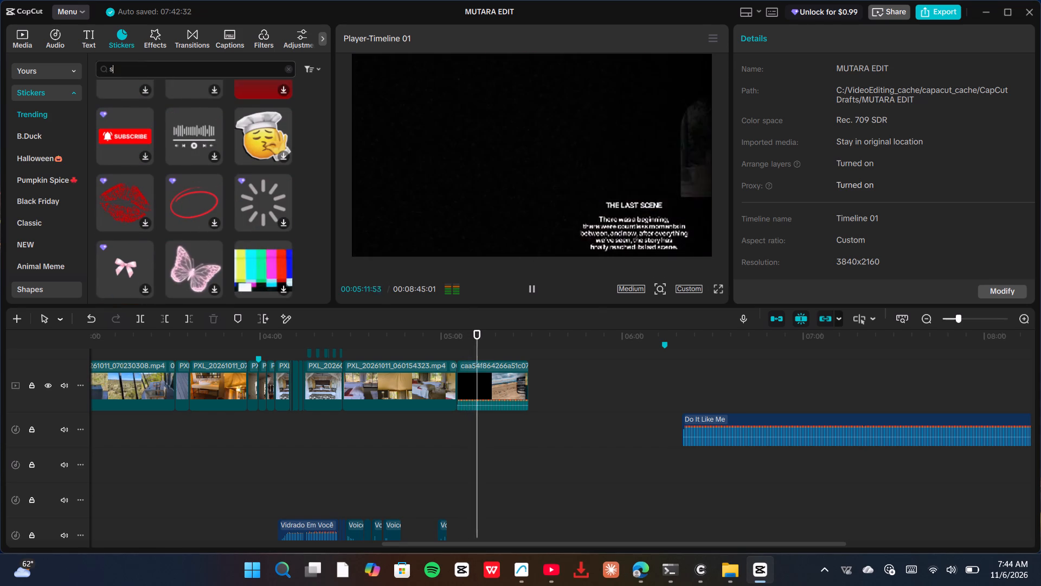
{"action": "type", "text": "ub"}
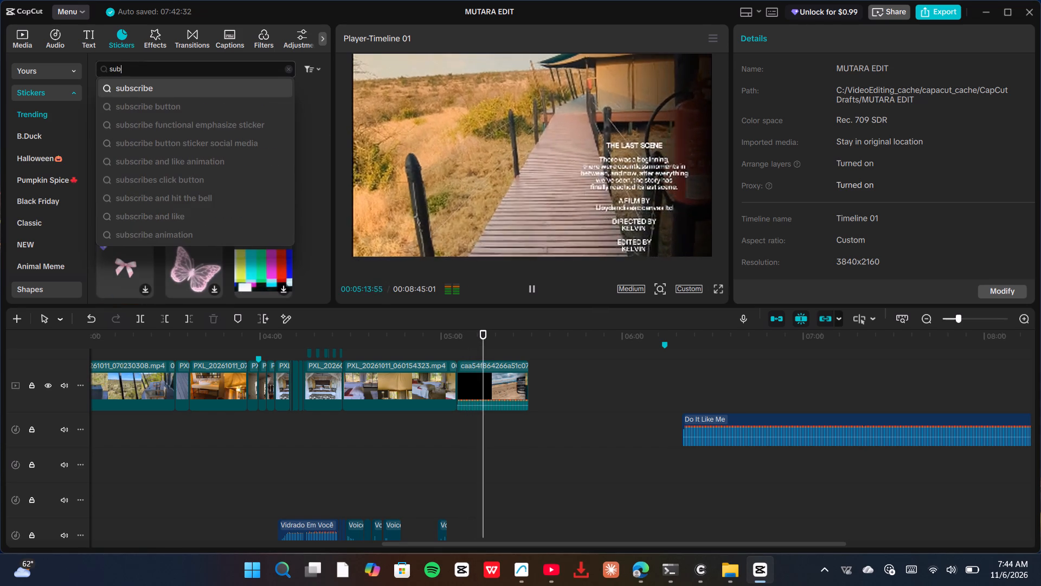
{"action": "left_click", "coordinate": [159, 93]}
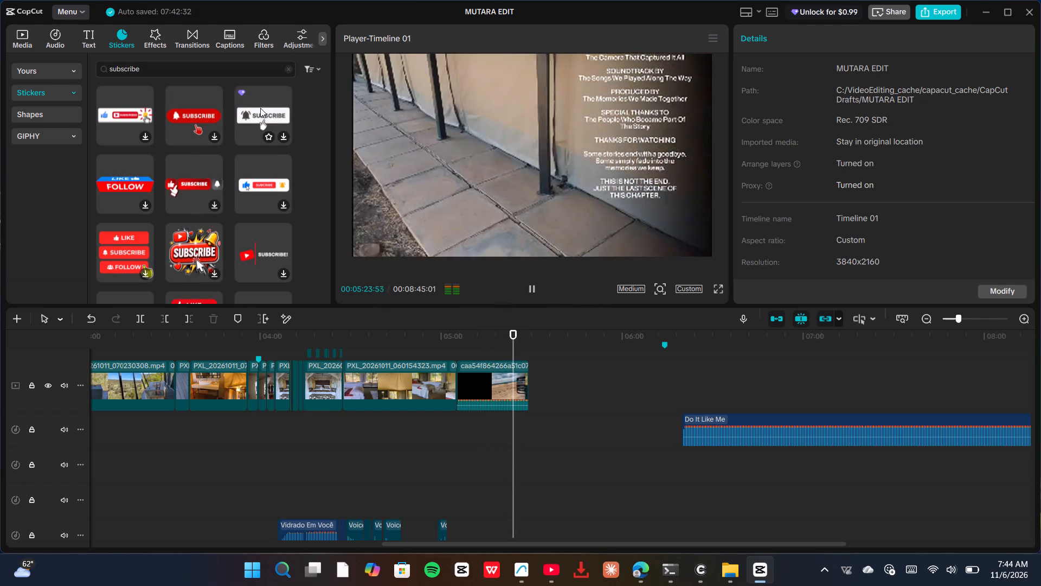
{"action": "left_click", "coordinate": [260, 108]}
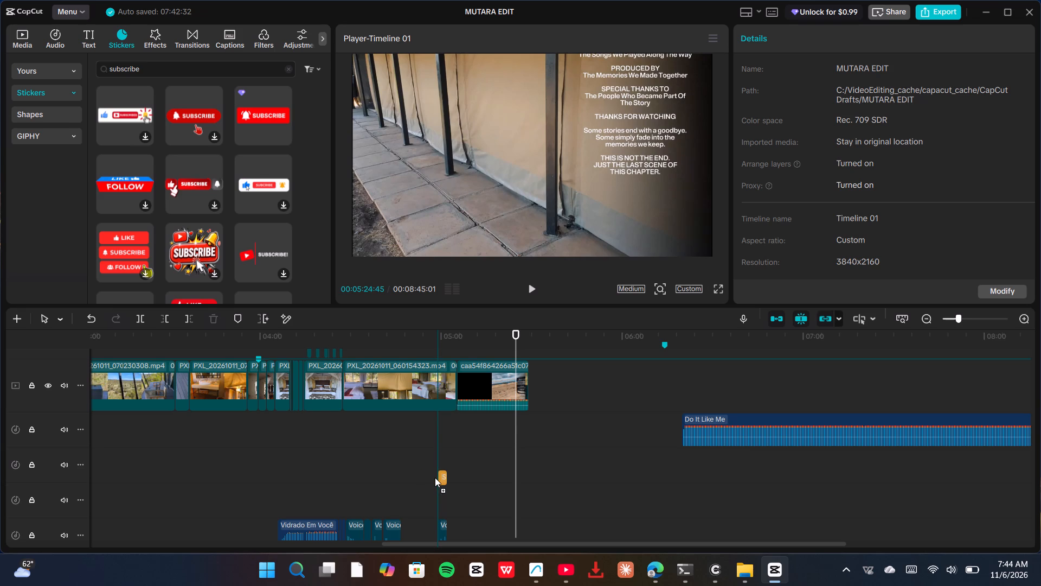
{"action": "left_click", "coordinate": [426, 449]}
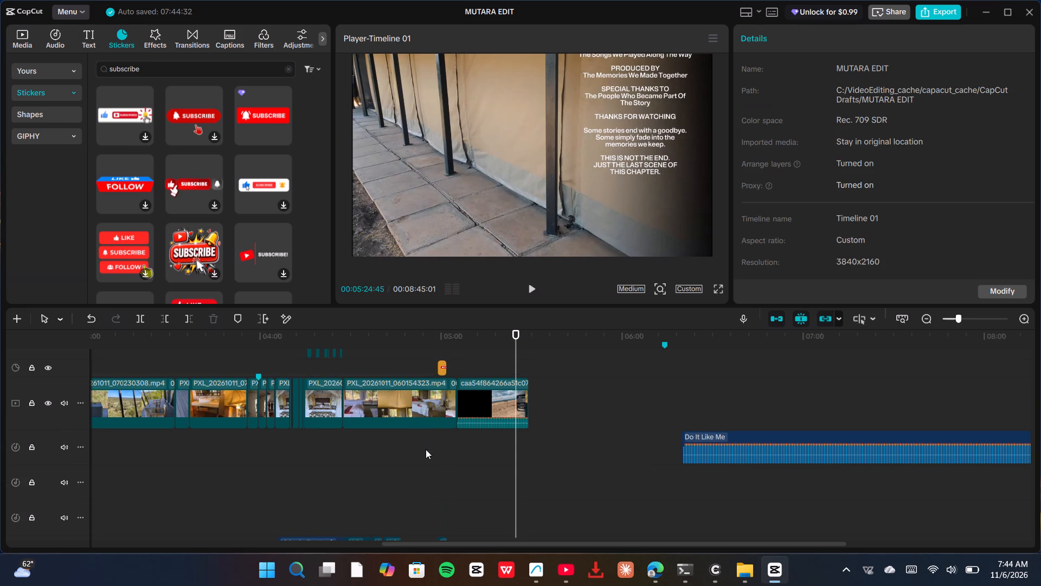
Play back the timeline around the subscribe sticker and into THE LAST SCENE outro.
{"action": "left_click", "coordinate": [535, 289]}
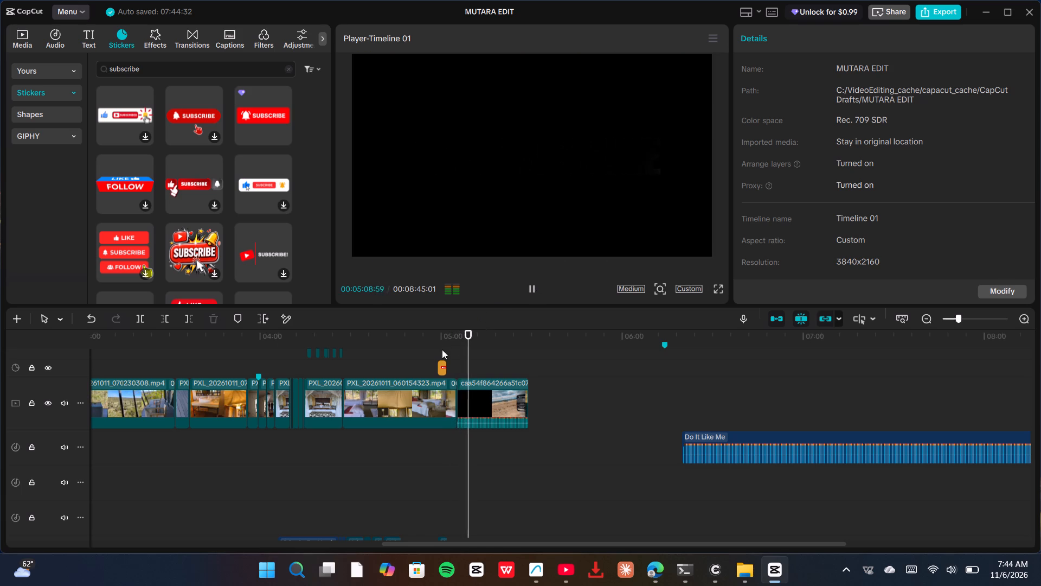
{"action": "left_click", "coordinate": [427, 453]}
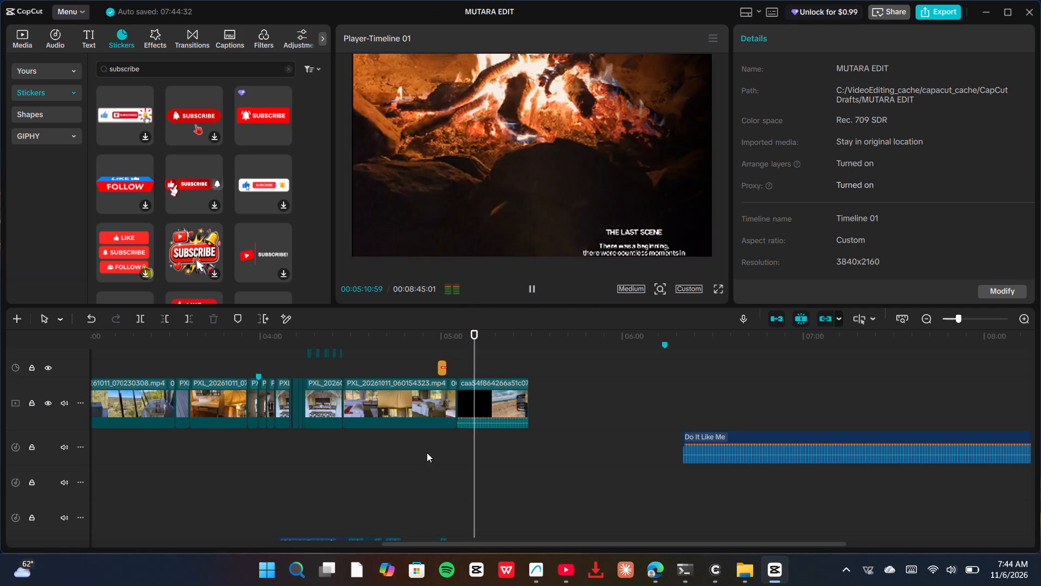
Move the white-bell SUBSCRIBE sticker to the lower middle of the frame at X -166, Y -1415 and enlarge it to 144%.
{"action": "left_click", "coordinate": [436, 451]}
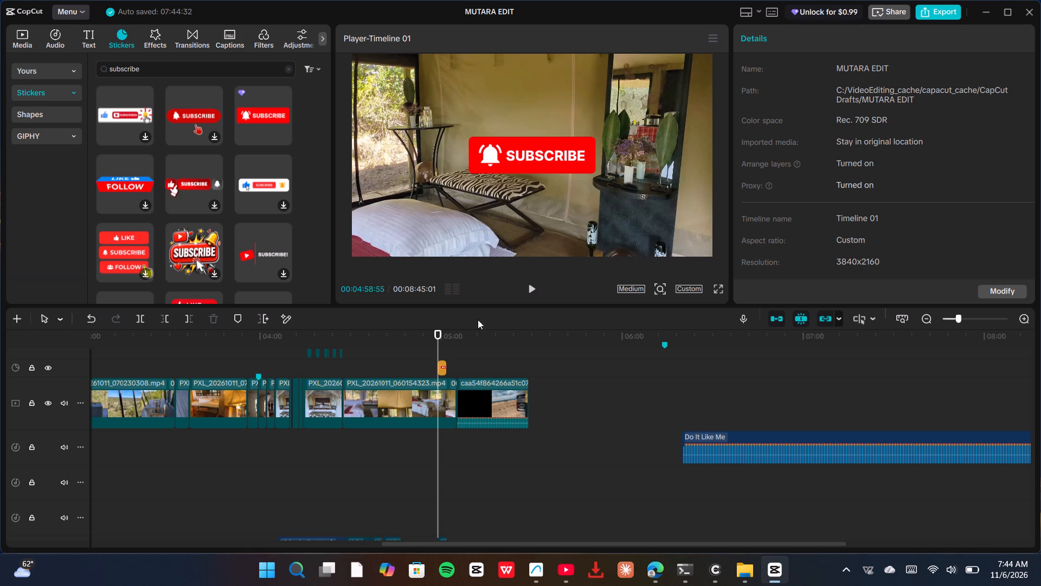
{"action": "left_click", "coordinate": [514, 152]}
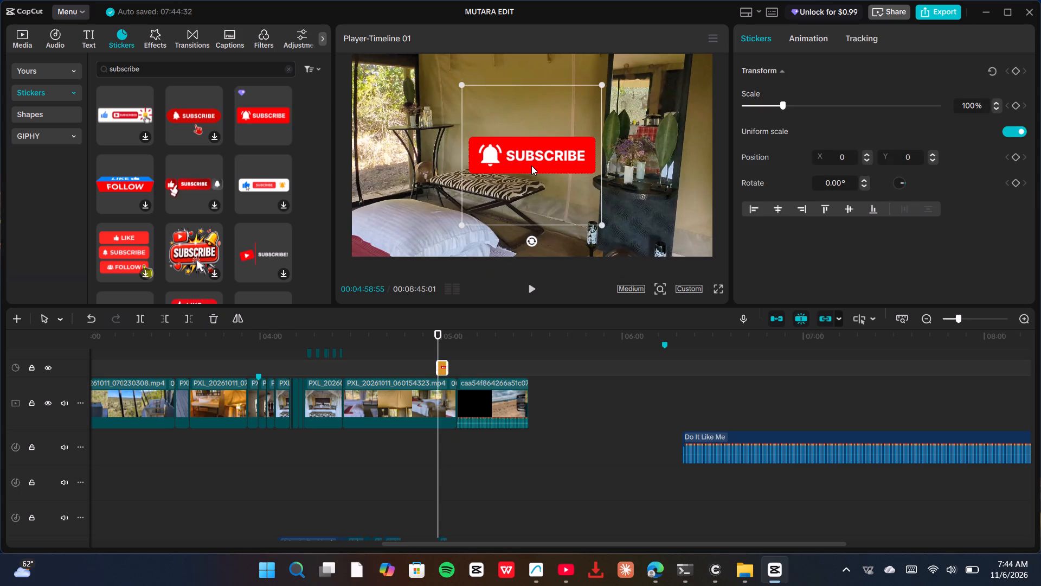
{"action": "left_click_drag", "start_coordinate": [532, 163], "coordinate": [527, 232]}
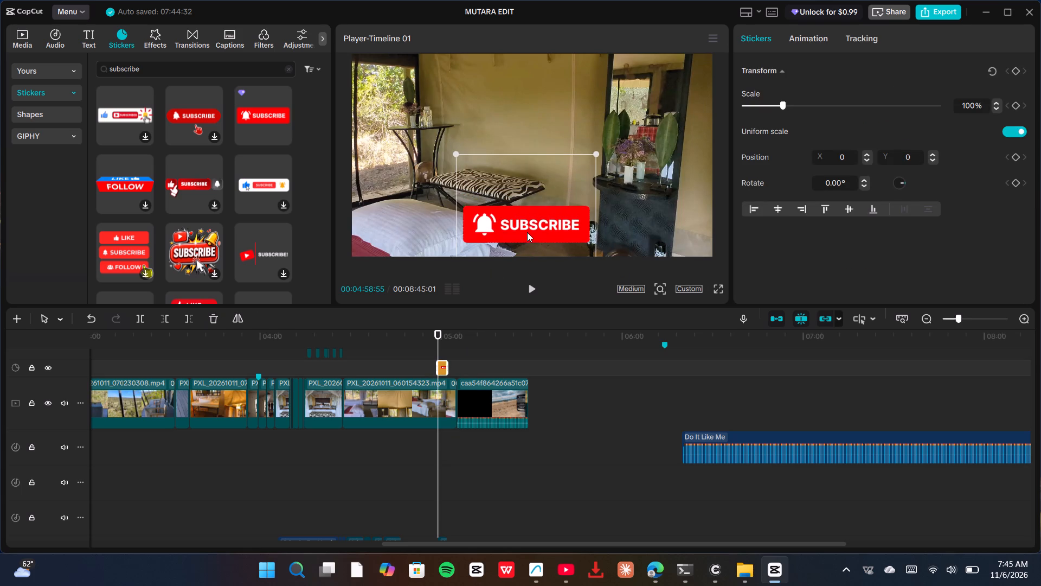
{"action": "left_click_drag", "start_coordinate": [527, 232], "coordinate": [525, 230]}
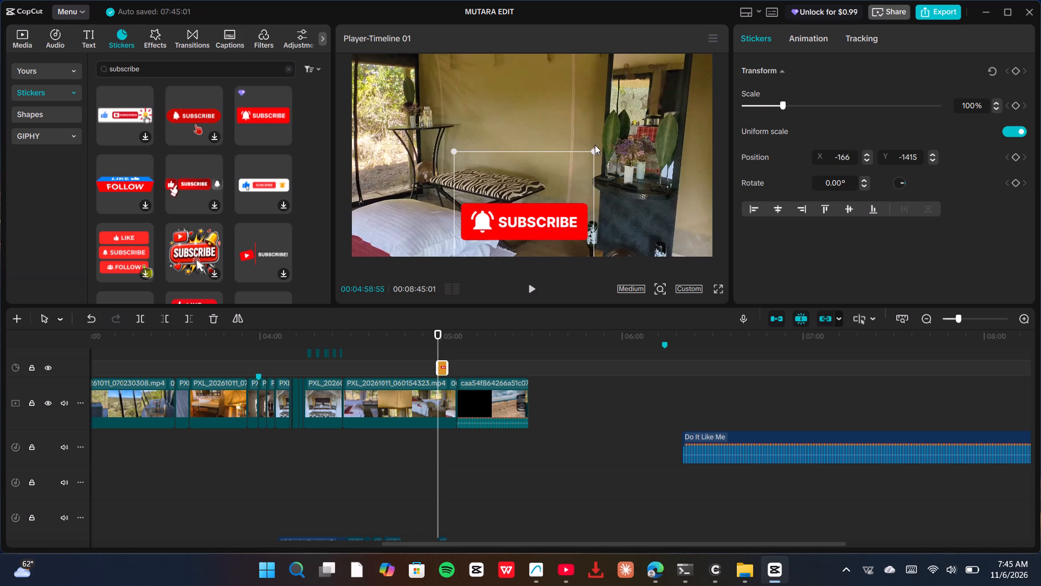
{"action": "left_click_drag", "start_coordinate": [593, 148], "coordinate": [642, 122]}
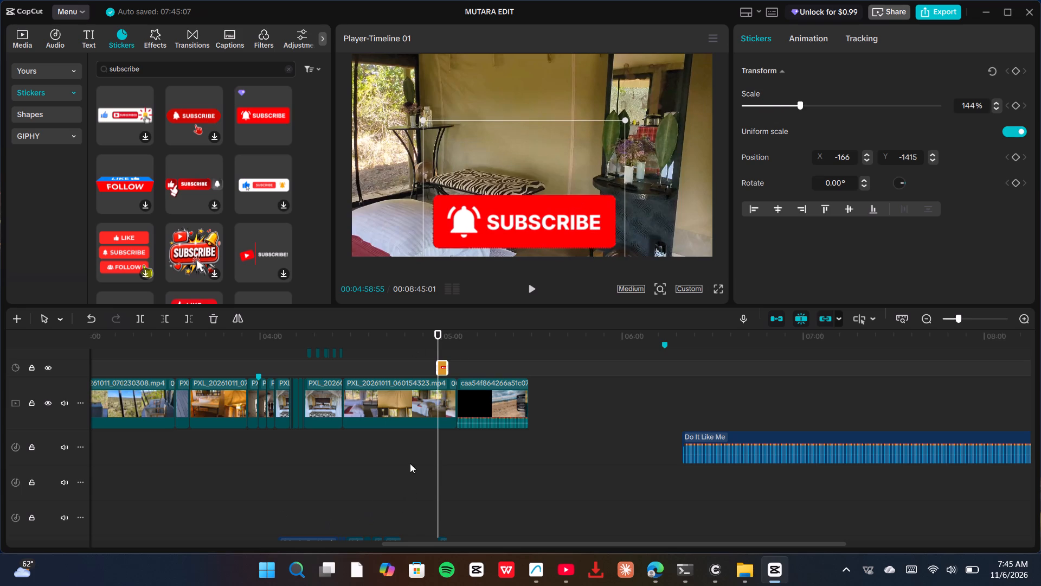
Play back the massage-area ending from about 04:50 through the enlarged sticker and the outro.
{"action": "left_click", "coordinate": [410, 493]}
{"action": "left_click", "coordinate": [531, 286]}
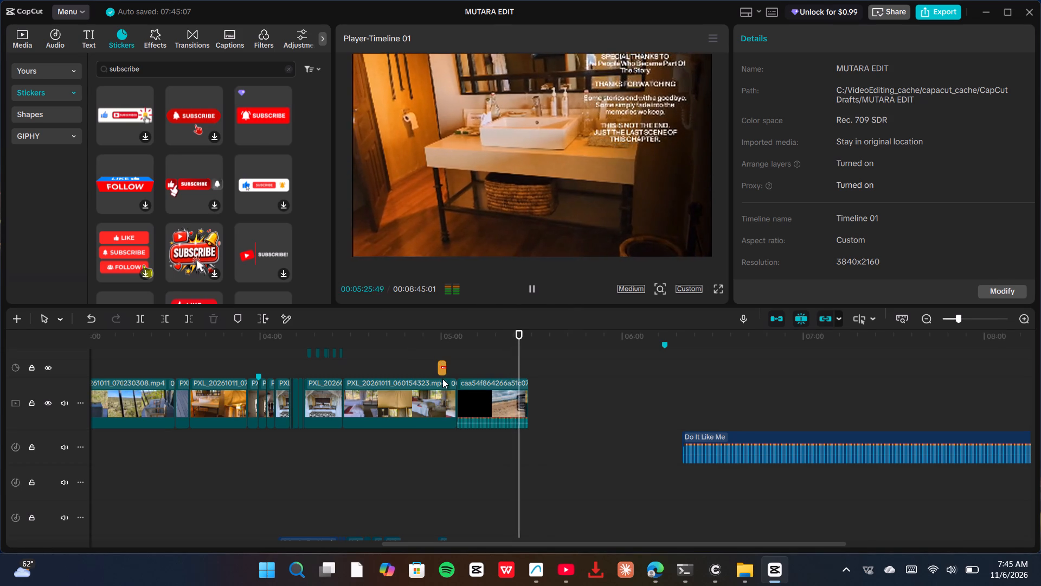
Replace the rectangular bell sticker with the rounded red SUBSCRIBE sticker with a pointing hand, starting at about 04:58.
{"action": "scroll", "coordinate": [441, 375], "scroll_direction": "up", "scroll_amount": 2}
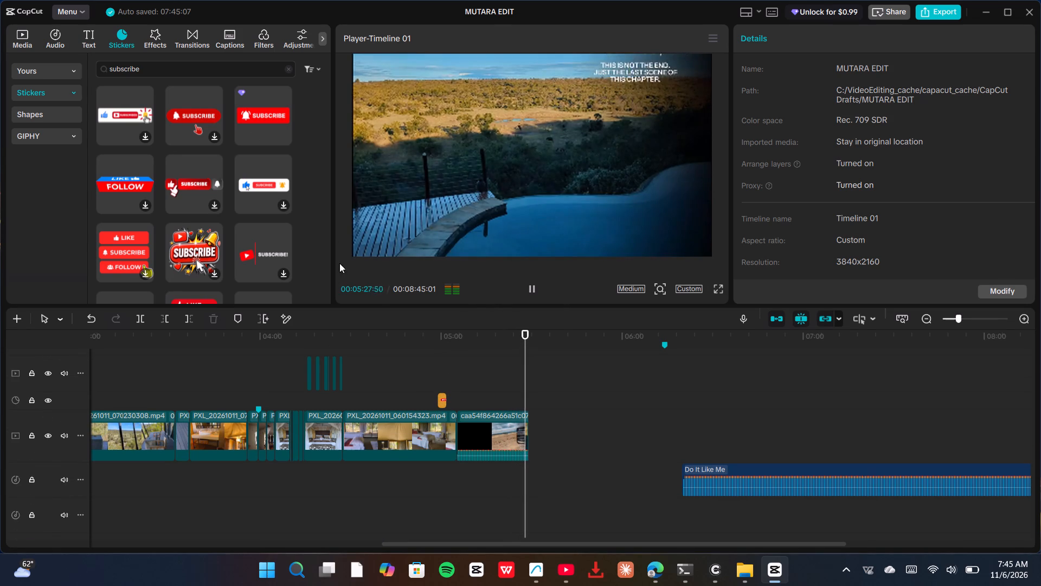
{"action": "left_click_drag", "start_coordinate": [194, 122], "coordinate": [478, 380]}
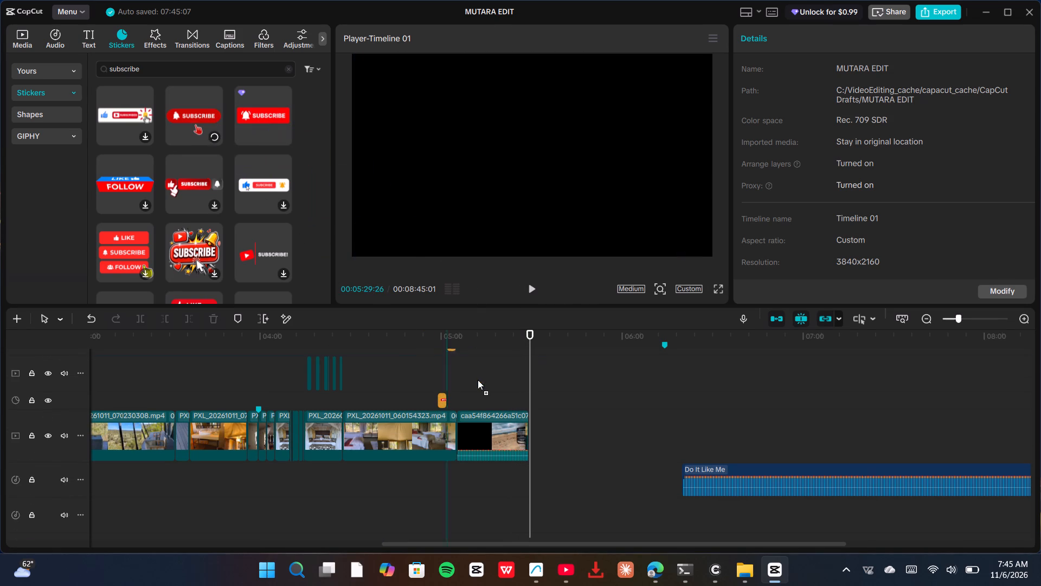
{"action": "left_click_drag", "start_coordinate": [478, 380], "coordinate": [435, 378]}
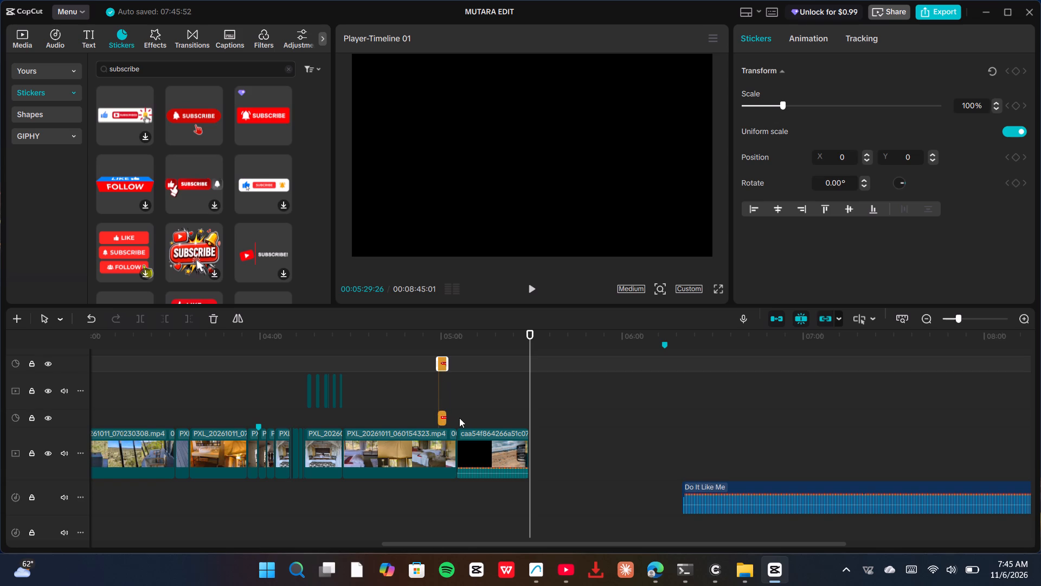
{"action": "left_click_drag", "start_coordinate": [459, 418], "coordinate": [427, 410]}
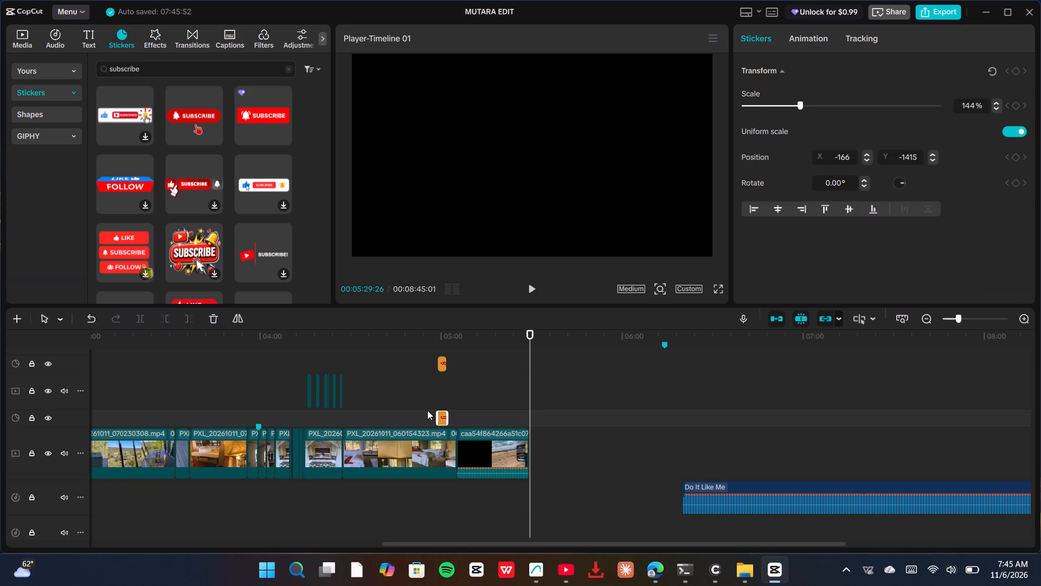
{"action": "key", "text": "Delete"}
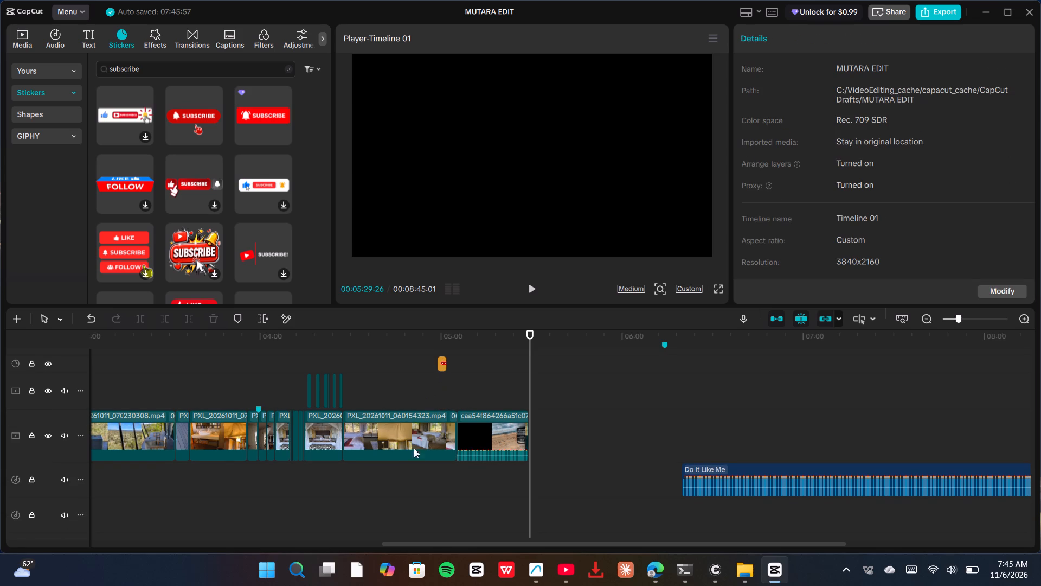
Preview the pointing-hand SUBSCRIBE sticker's animation from 04:58 to 05:00.
{"action": "left_click", "coordinate": [434, 493]}
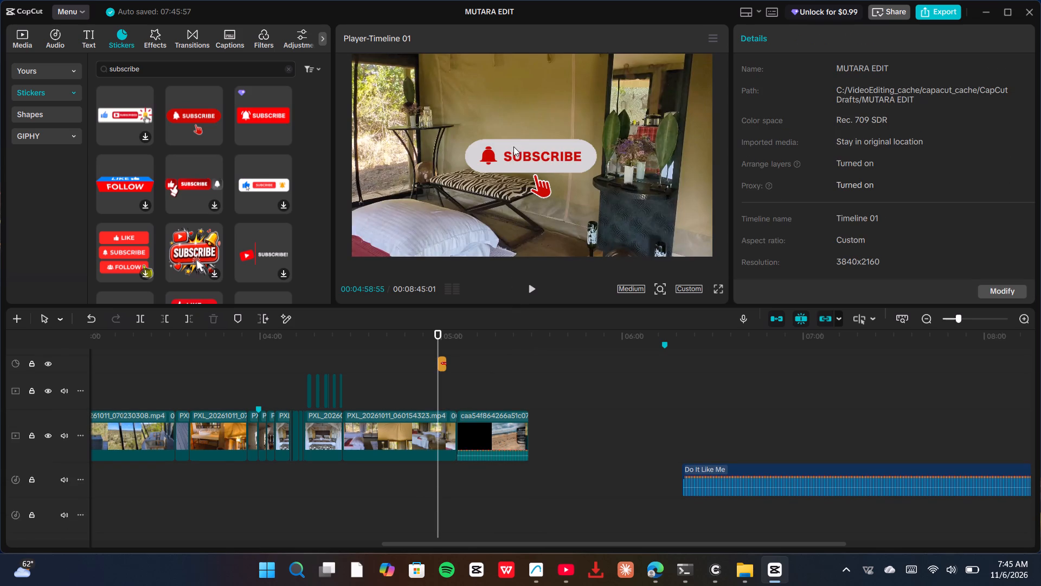
{"action": "left_click", "coordinate": [530, 290]}
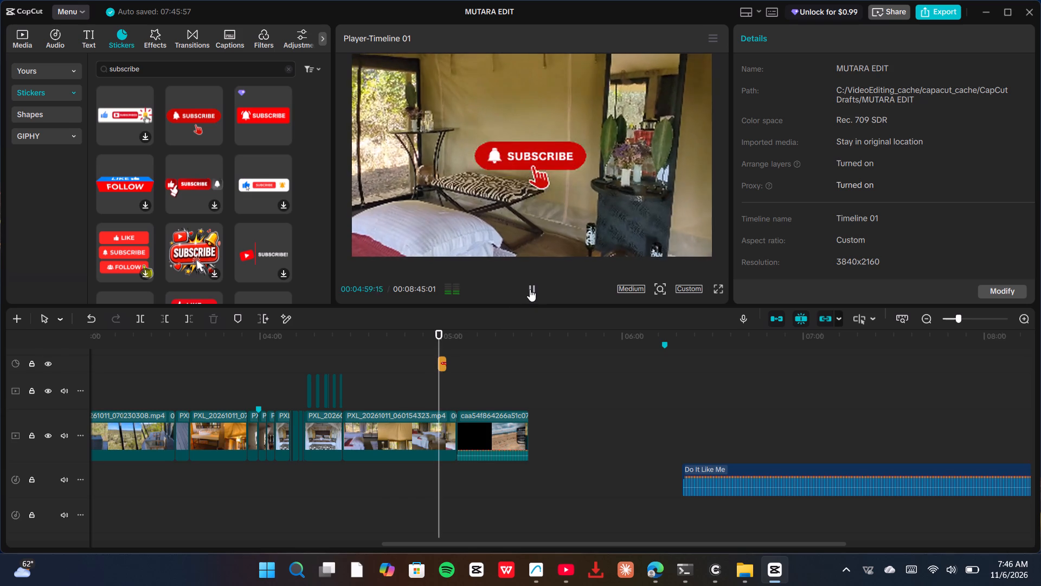
{"action": "left_click", "coordinate": [531, 289]}
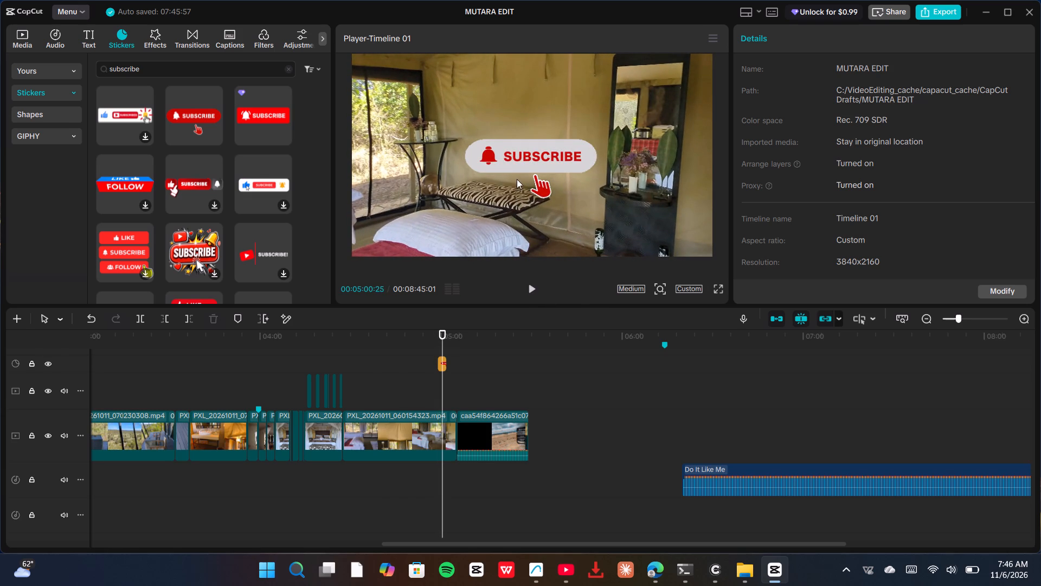
Lower the pointing-hand SUBSCRIBE sticker in the frame to X 0, Y -809 and enlarge it to 142%.
{"action": "left_click", "coordinate": [515, 164]}
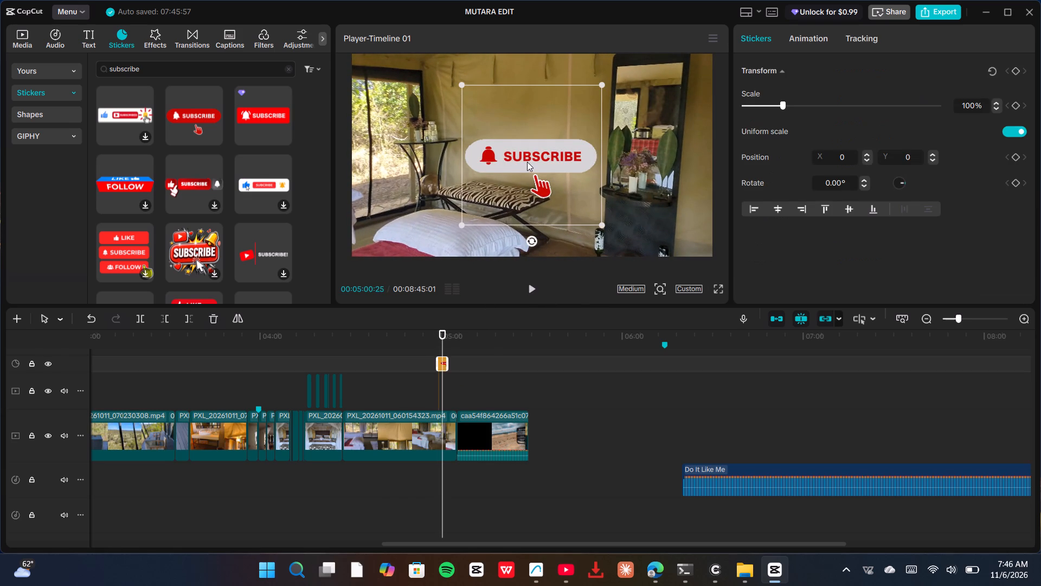
{"action": "left_click_drag", "start_coordinate": [527, 162], "coordinate": [526, 218]}
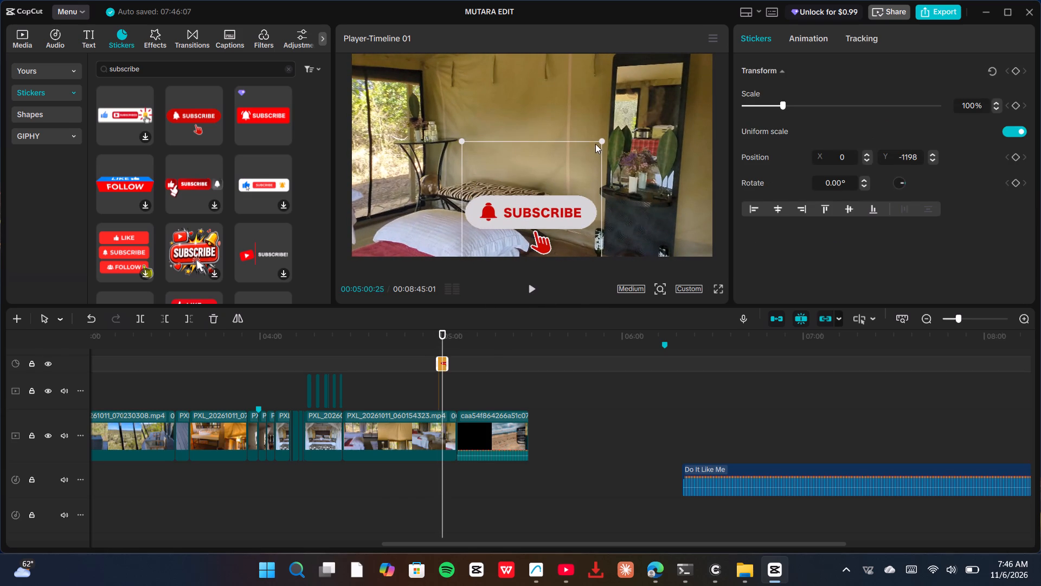
{"action": "left_click_drag", "start_coordinate": [601, 141], "coordinate": [650, 117]}
{"action": "left_click_drag", "start_coordinate": [535, 214], "coordinate": [538, 196]}
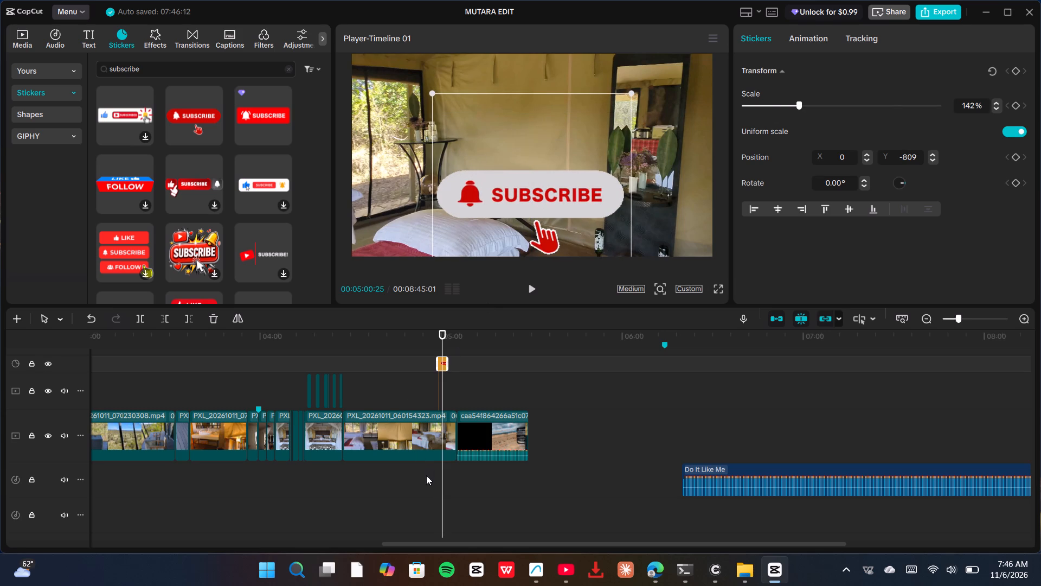
Play back the ending from about 04:55 through the enlarged pointing-hand sticker into the outro.
{"action": "left_click", "coordinate": [426, 476]}
{"action": "key", "text": "space"}
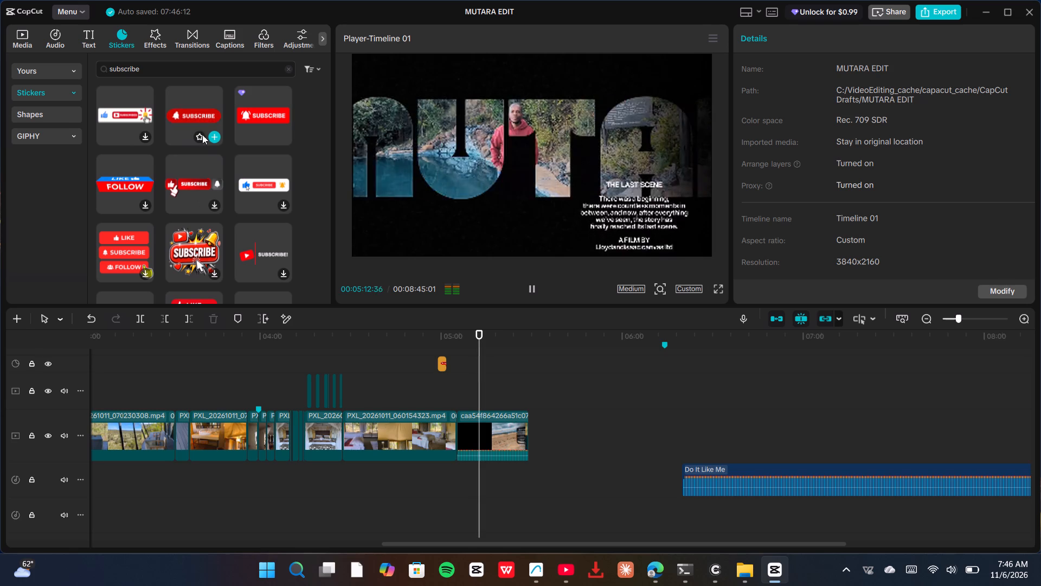
Mark the pointing-hand, thumbs-up with bell, and play-logo SUBSCRIBE stickers as favourites, and browse further subscribe stickers.
{"action": "left_click", "coordinate": [197, 135]}
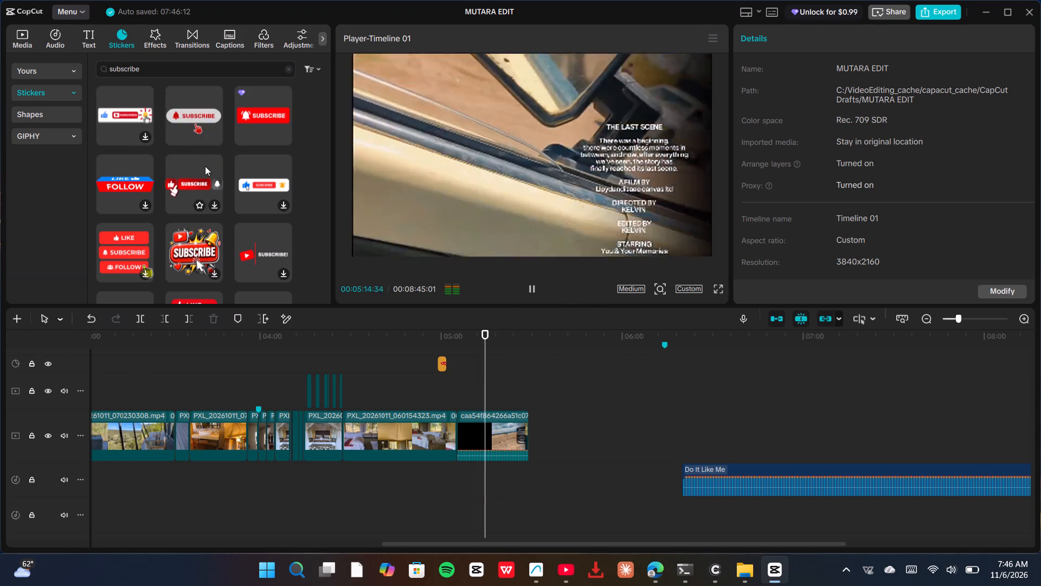
{"action": "left_click", "coordinate": [198, 206]}
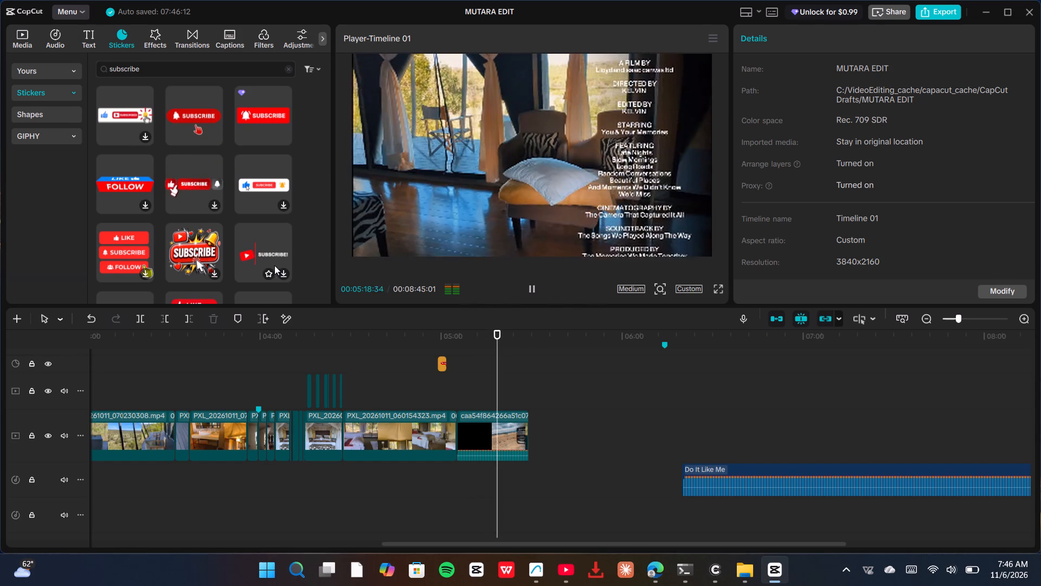
{"action": "left_click", "coordinate": [267, 271]}
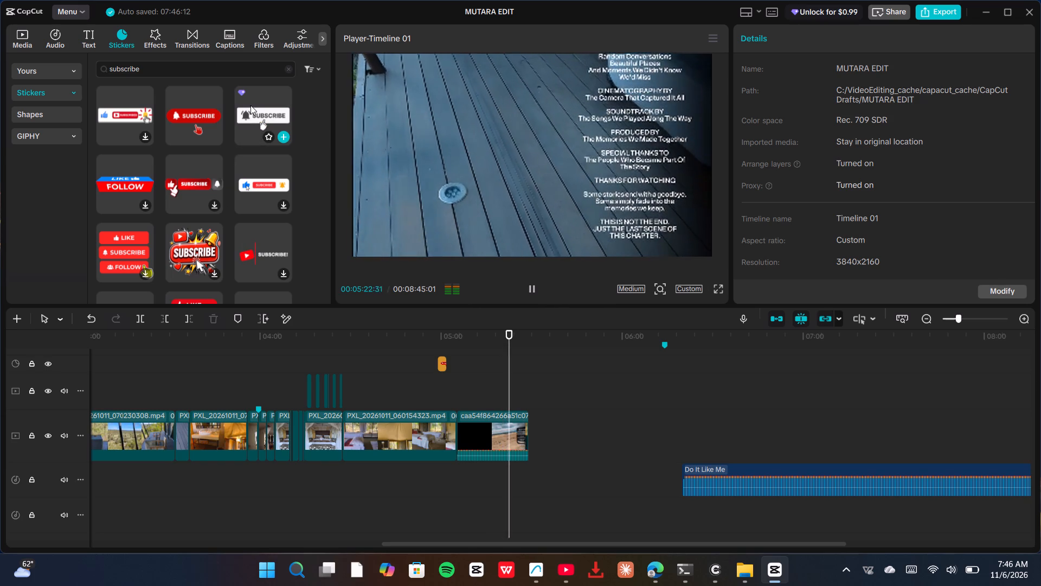
{"action": "scroll", "coordinate": [173, 202], "scroll_direction": "down", "scroll_amount": 3}
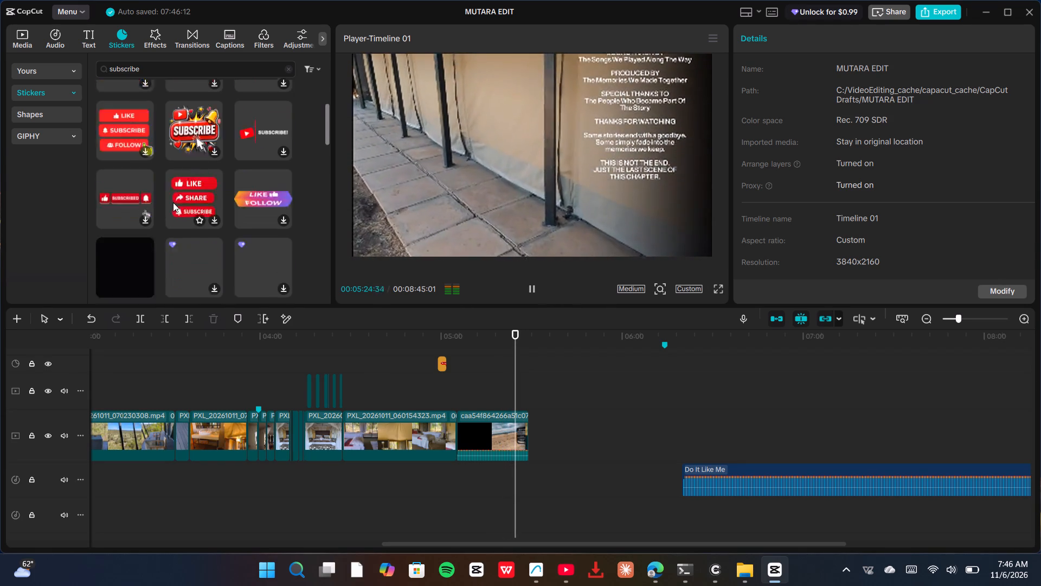
{"action": "scroll", "coordinate": [173, 202], "scroll_direction": "down", "scroll_amount": 1}
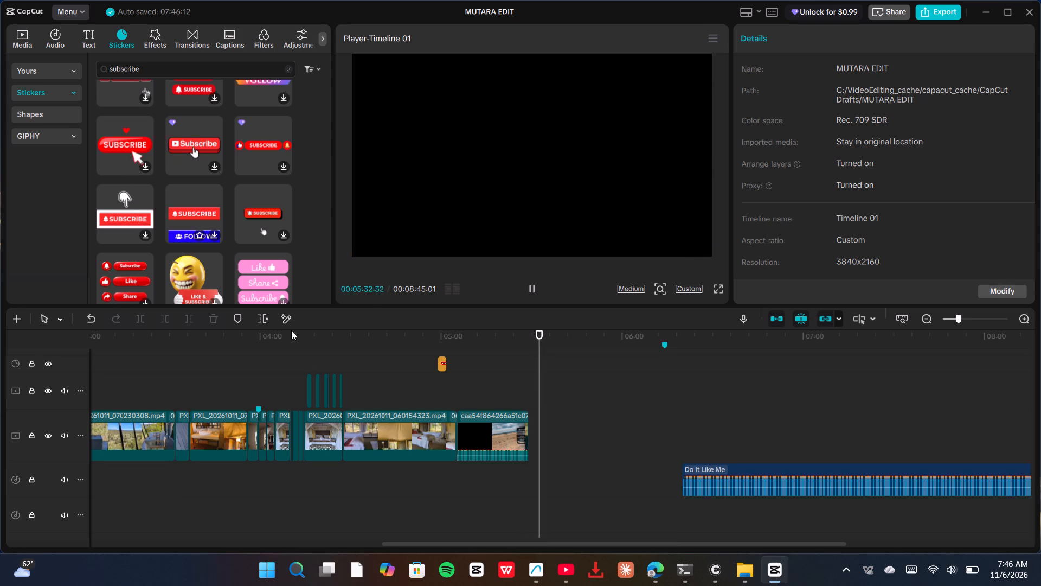
Scrub back through the bathroom and terrace footage and play the terrace clip from about 03:06 and again from 02:58.
{"action": "left_click", "coordinate": [226, 381]}
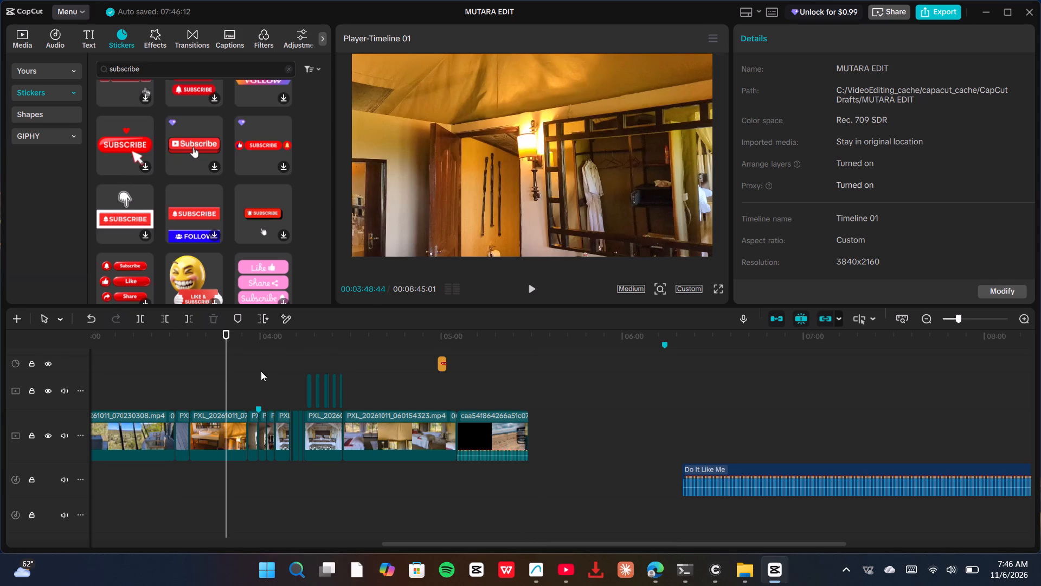
{"action": "left_click_drag", "start_coordinate": [227, 374], "coordinate": [169, 371]}
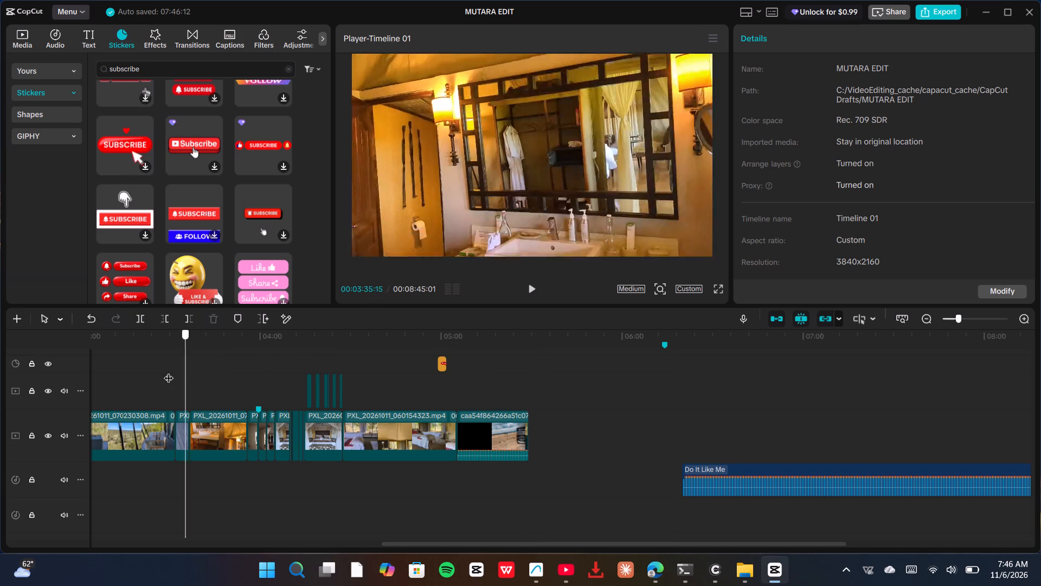
{"action": "left_click_drag", "start_coordinate": [169, 371], "coordinate": [151, 375]}
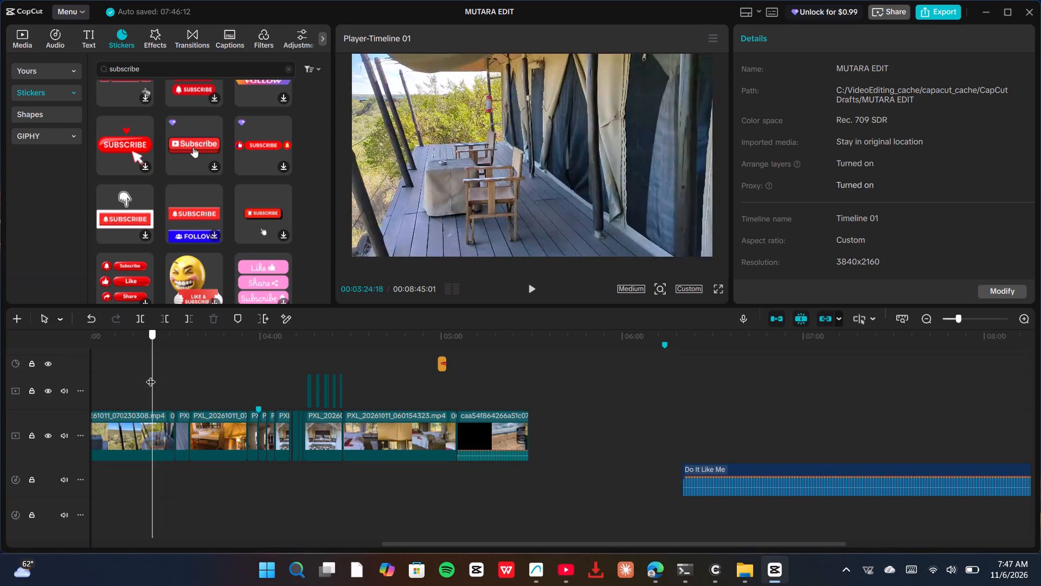
{"action": "left_click_drag", "start_coordinate": [151, 375], "coordinate": [131, 377]}
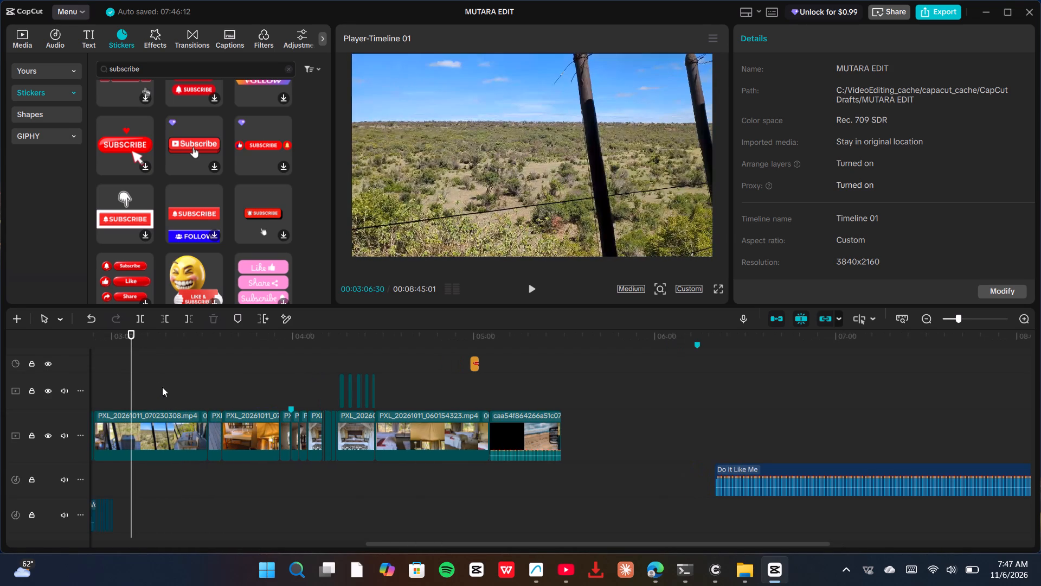
{"action": "scroll", "coordinate": [186, 397], "scroll_direction": "down", "scroll_amount": 4}
{"action": "scroll", "coordinate": [185, 398], "scroll_direction": "up", "scroll_amount": 3}
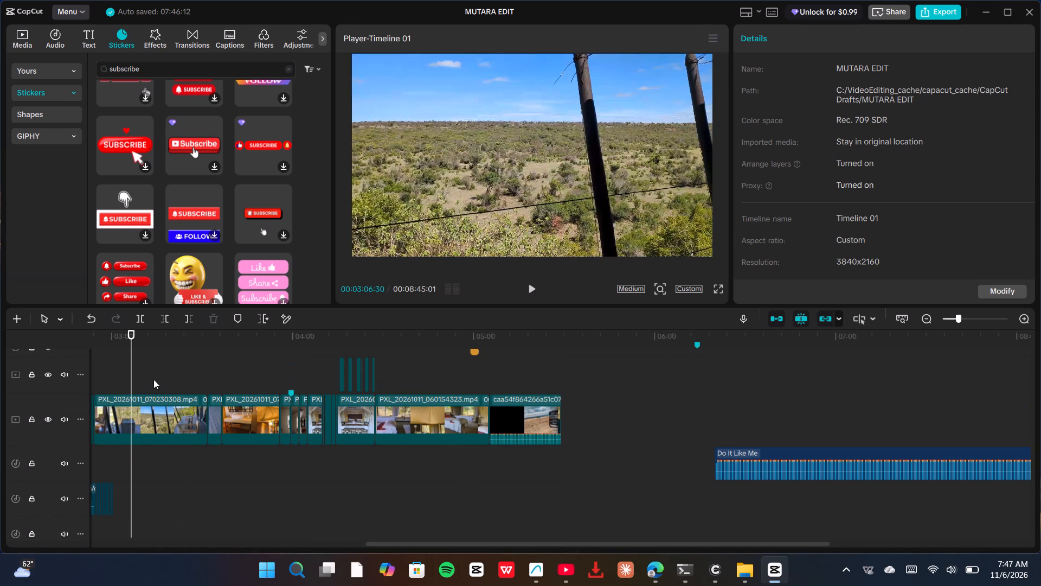
{"action": "key", "text": "space"}
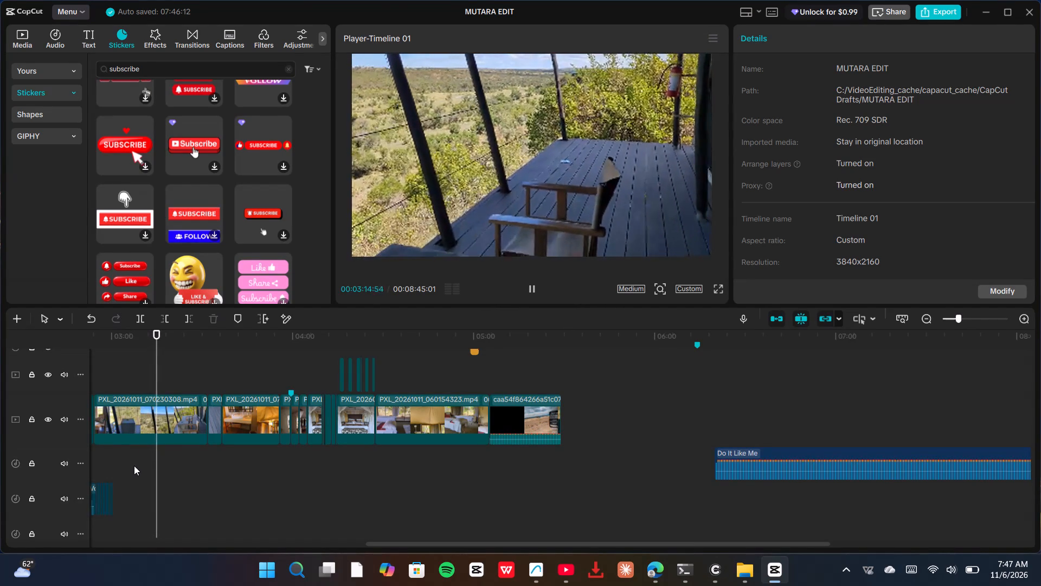
{"action": "left_click", "coordinate": [107, 462]}
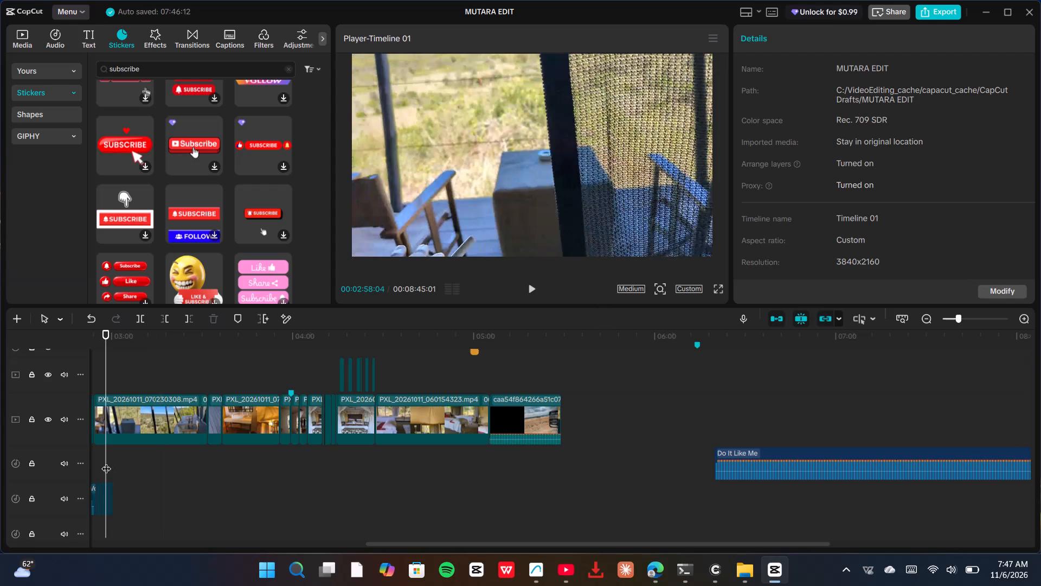
{"action": "key", "text": "space"}
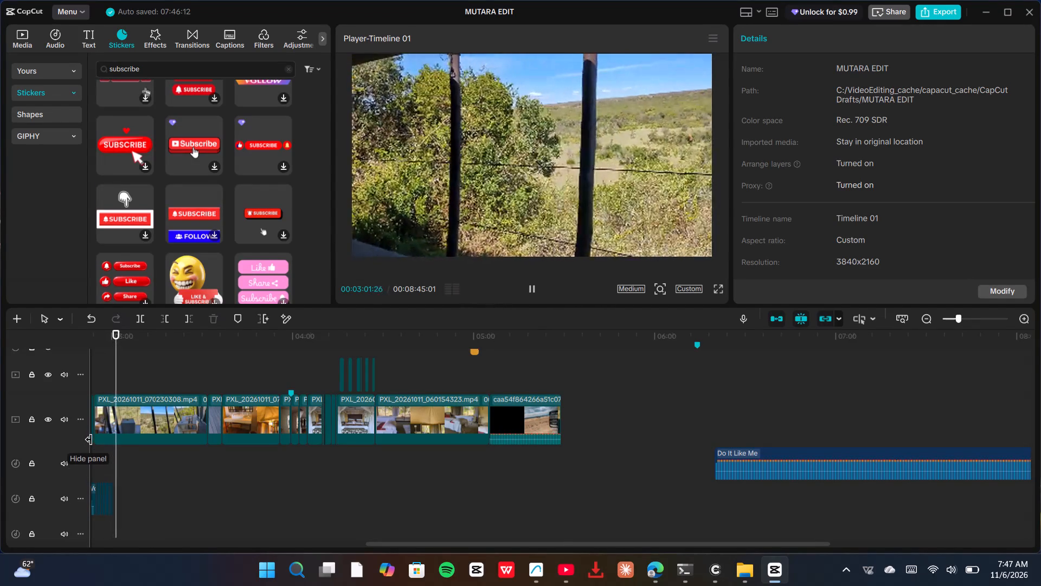
Move the Do It Like Me music clip beneath the terrace footage so that it starts at about 03:03.
{"action": "left_click_drag", "start_coordinate": [835, 459], "coordinate": [734, 466]}
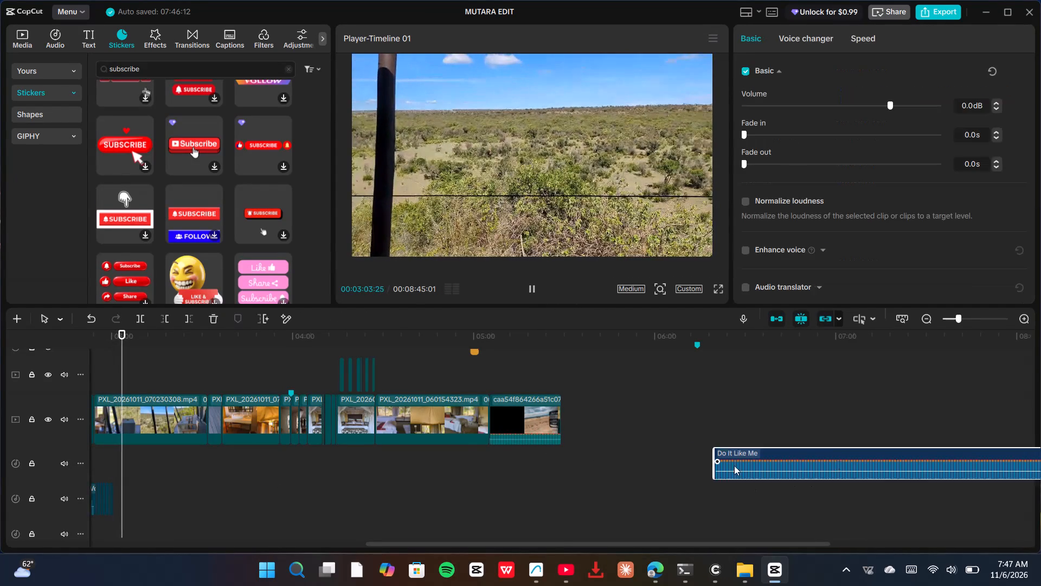
{"action": "left_click_drag", "start_coordinate": [734, 466], "coordinate": [240, 514]}
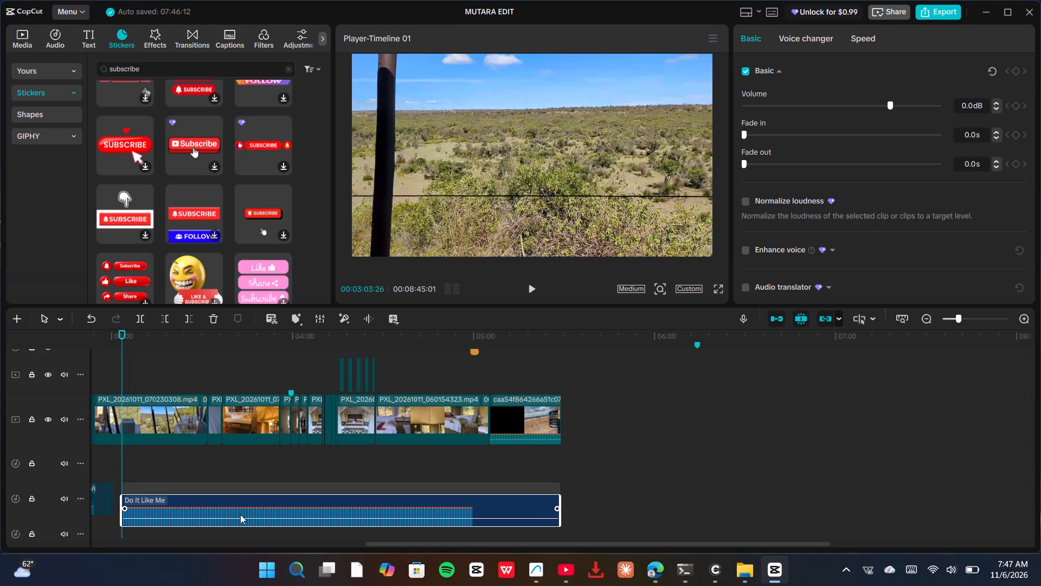
Shift the Do It Like Me music clip to start at about 03:00 and play back its entry from about 02:58.
{"action": "left_click_drag", "start_coordinate": [240, 514], "coordinate": [237, 531]}
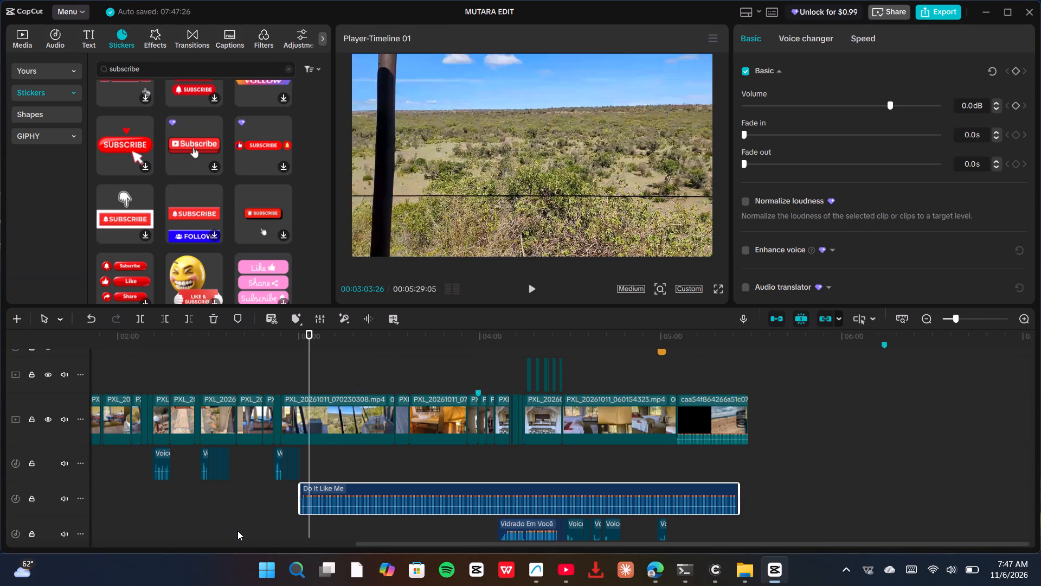
{"action": "left_click", "coordinate": [291, 527]}
{"action": "key", "text": "space"}
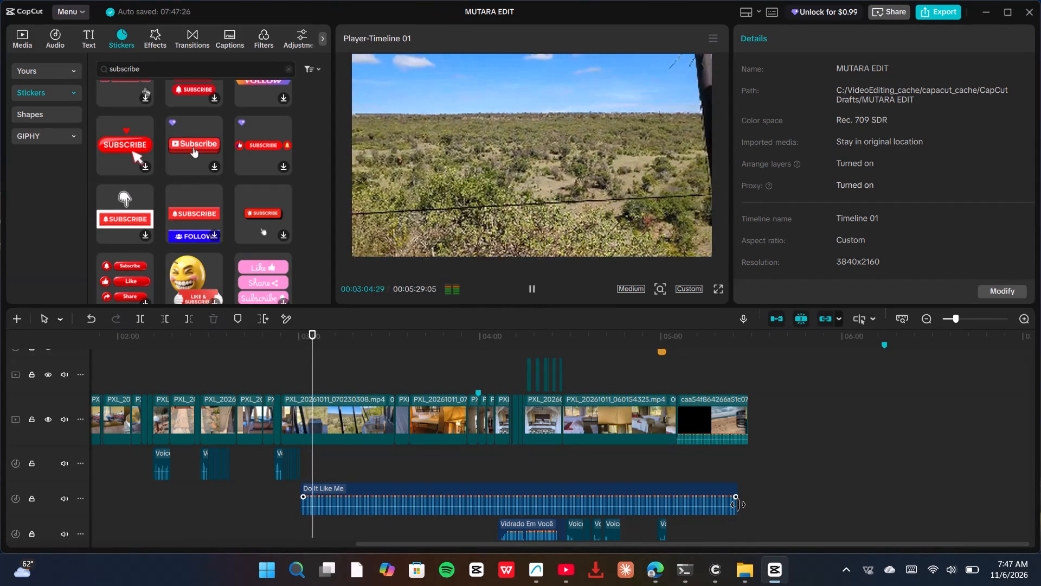
Trim the end of the Do It Like Me music clip back to about 03:36, at the cut to the bathroom sink footage.
{"action": "left_click_drag", "start_coordinate": [738, 505], "coordinate": [491, 519]}
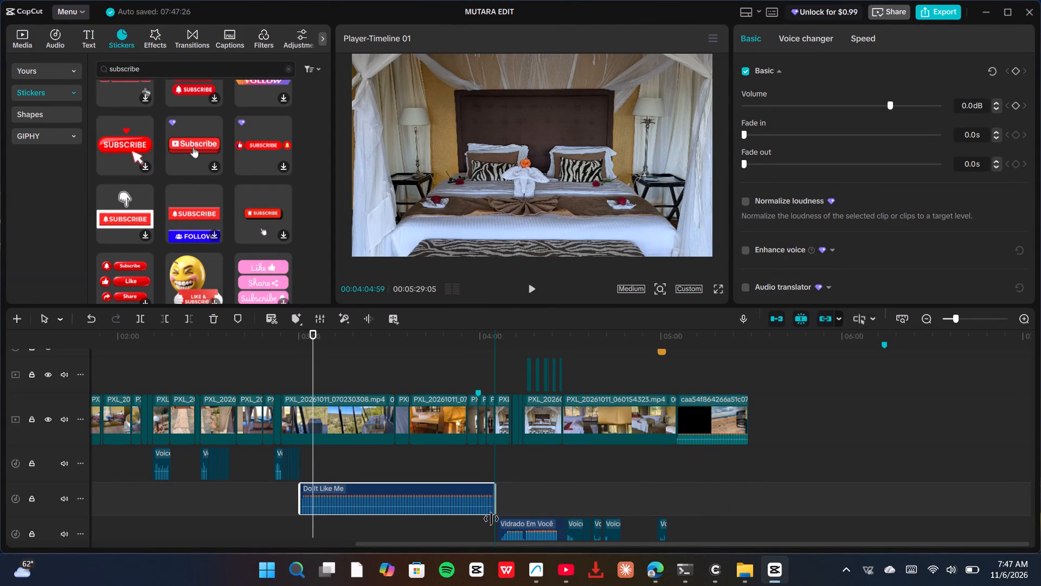
{"action": "left_click_drag", "start_coordinate": [491, 519], "coordinate": [484, 515]}
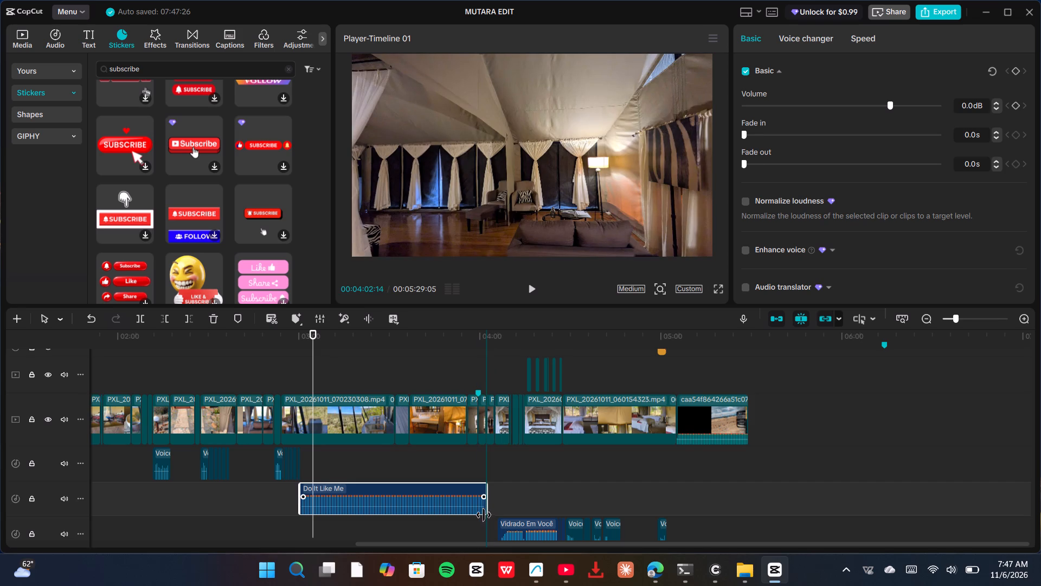
{"action": "left_click_drag", "start_coordinate": [484, 515], "coordinate": [485, 515]}
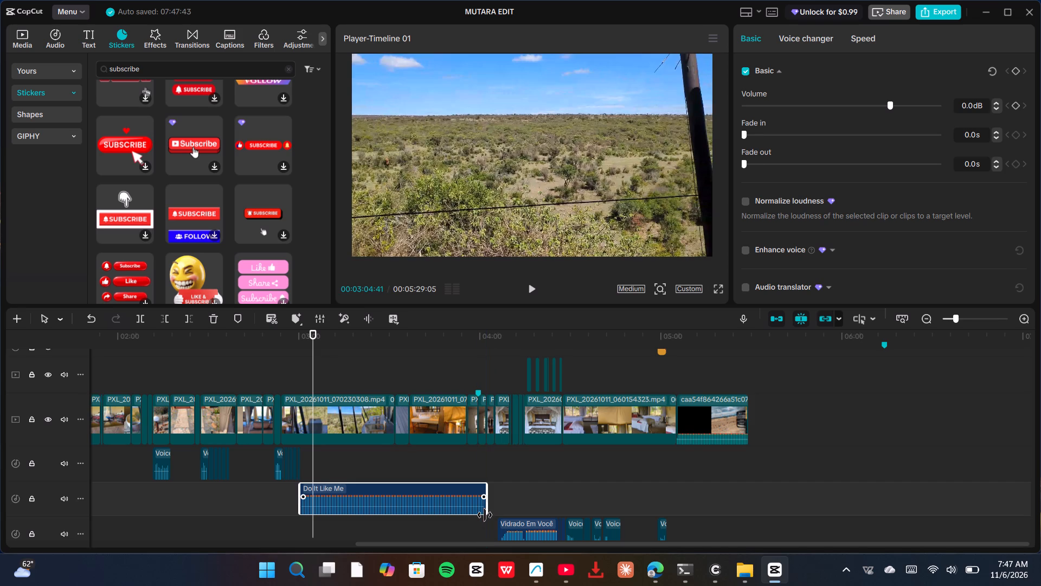
{"action": "left_click_drag", "start_coordinate": [485, 515], "coordinate": [381, 497]}
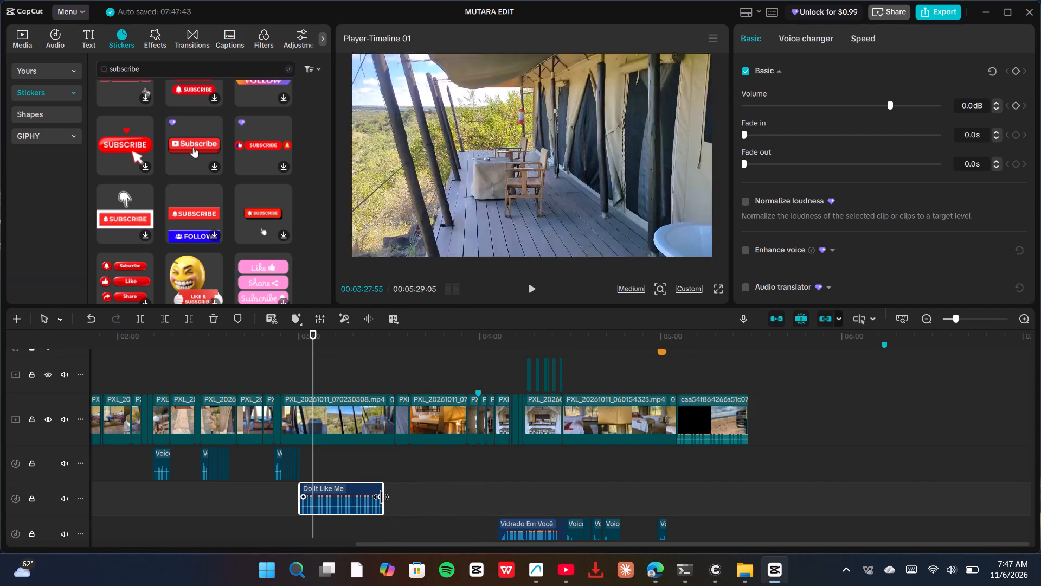
{"action": "left_click_drag", "start_coordinate": [381, 497], "coordinate": [408, 499]}
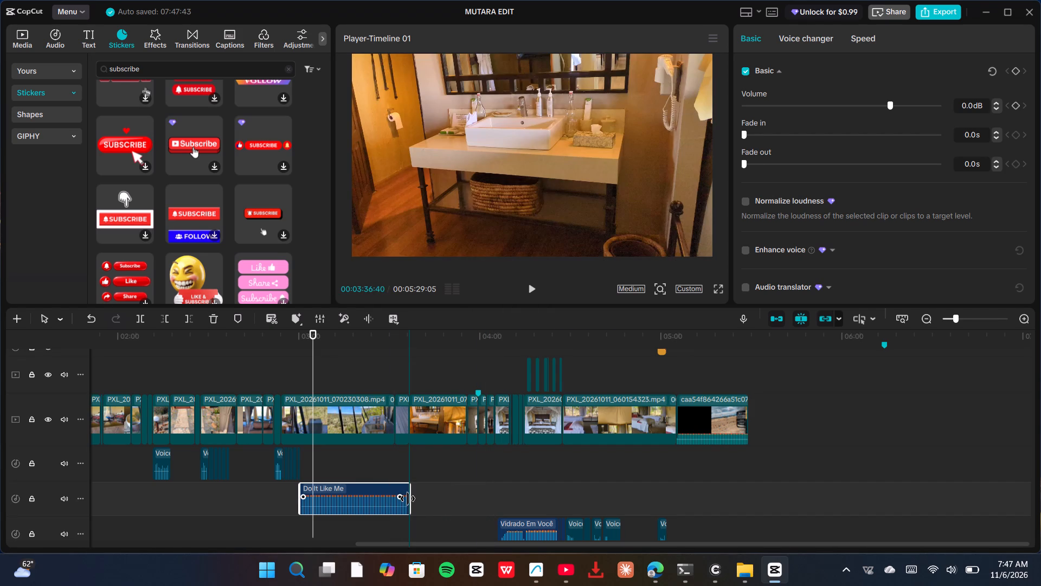
{"action": "left_click_drag", "start_coordinate": [408, 499], "coordinate": [408, 498]}
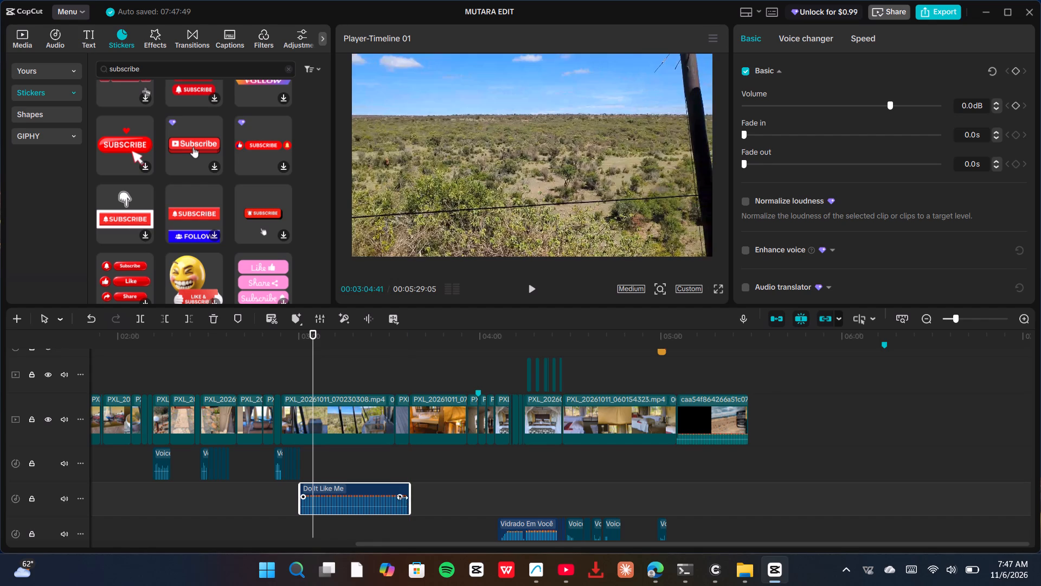
Set the Do It Like Me clip's volume to -8.2 dB and play back its entry from about 02:58.
{"action": "left_click", "coordinate": [364, 495]}
{"action": "left_click", "coordinate": [868, 106]}
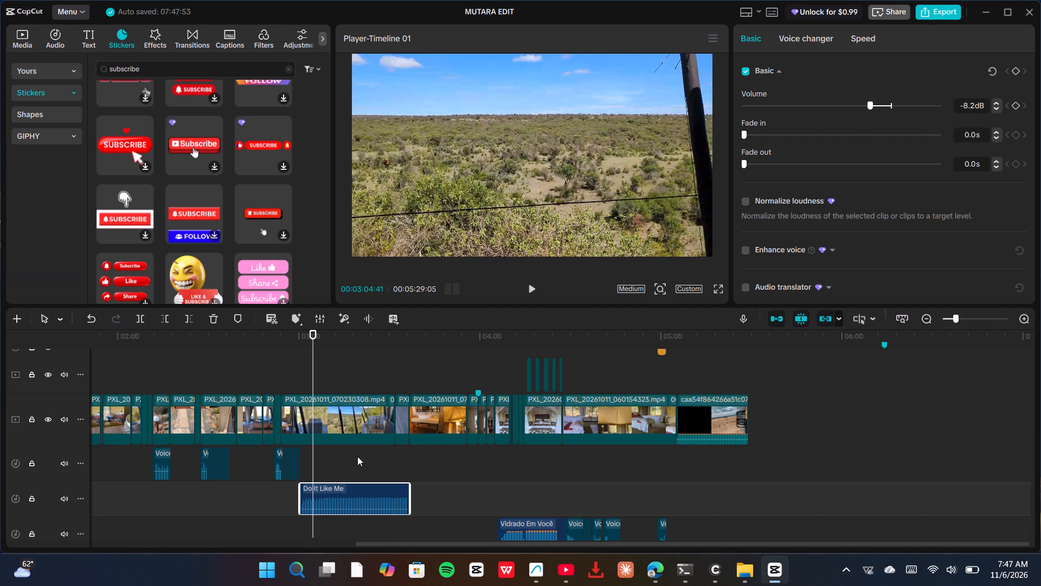
{"action": "left_click", "coordinate": [293, 522]}
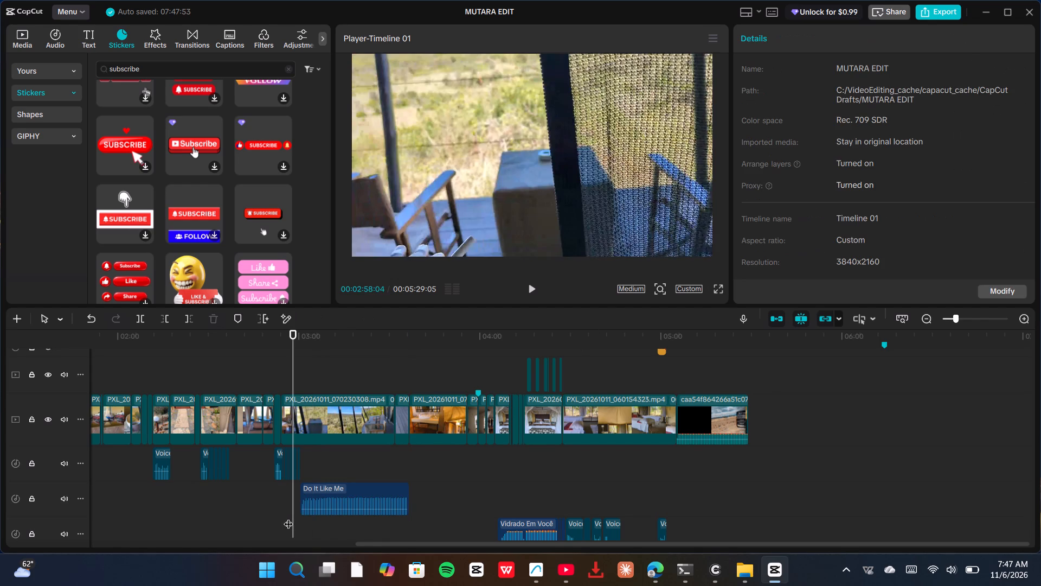
{"action": "key", "text": "space"}
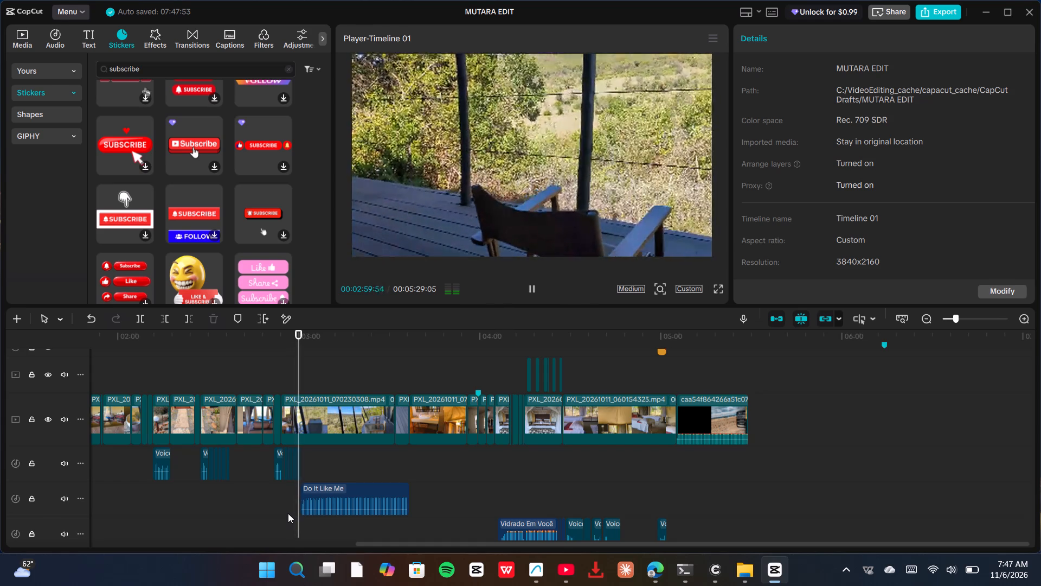